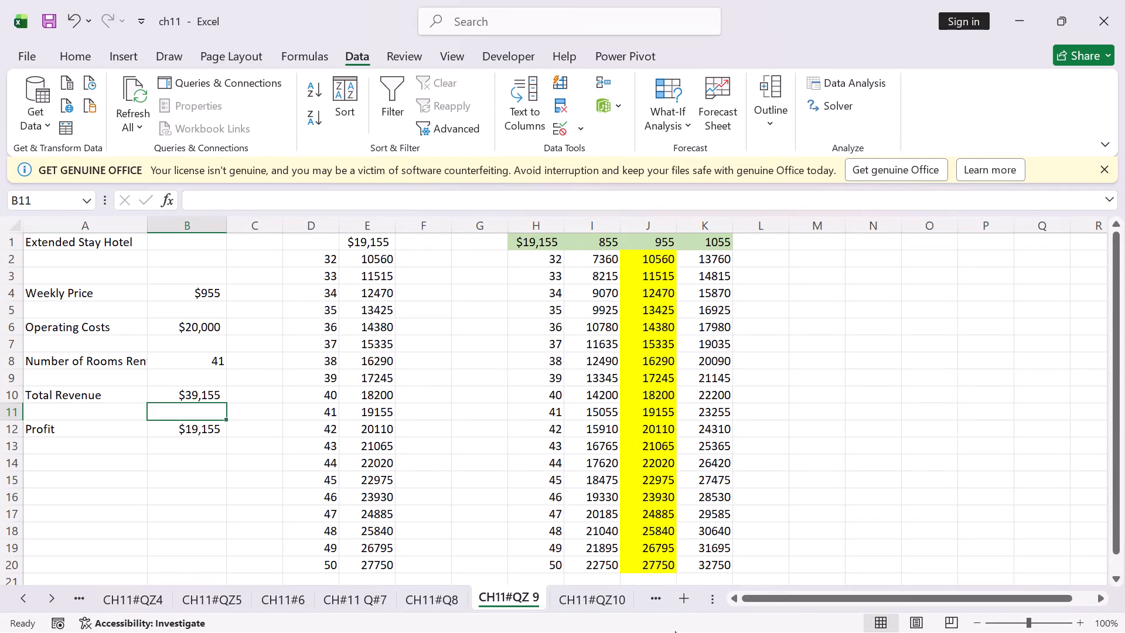
Examine the two-way data table, the hotel inputs and the Total Revenue formula on the CH11#QZ 9 sheet.
{"action": "left_click", "coordinate": [636, 423]}
{"action": "scroll", "coordinate": [621, 401], "scroll_direction": "up", "scroll_amount": 3}
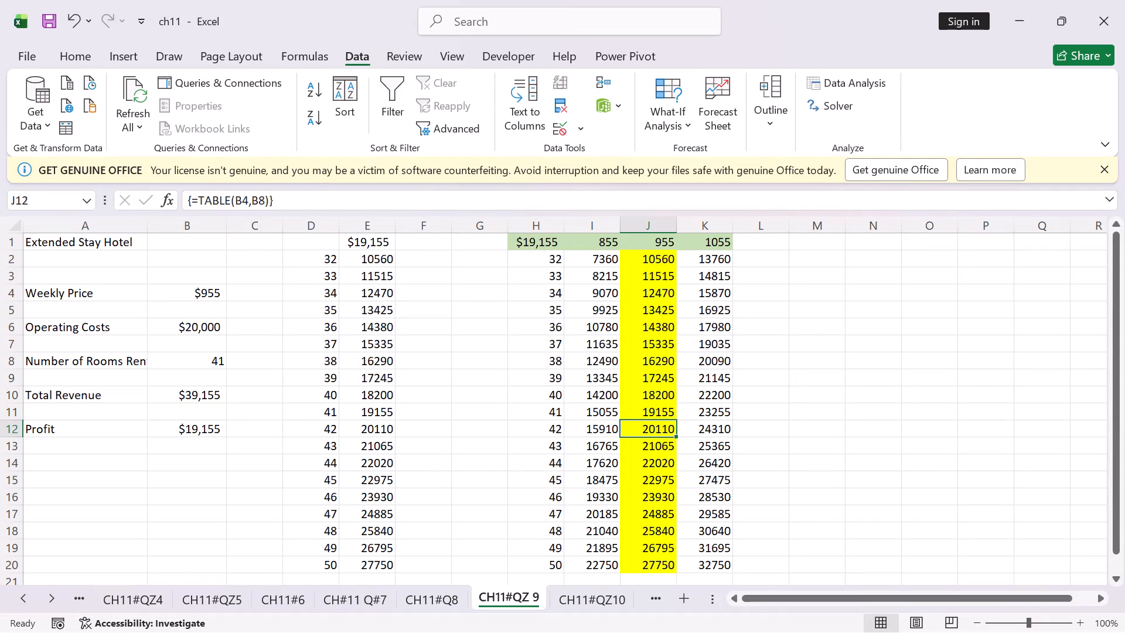
{"action": "scroll", "coordinate": [622, 400], "scroll_direction": "up", "scroll_amount": 5}
{"action": "scroll", "coordinate": [250, 307], "scroll_direction": "down", "scroll_amount": 1}
{"action": "left_click", "coordinate": [206, 312]}
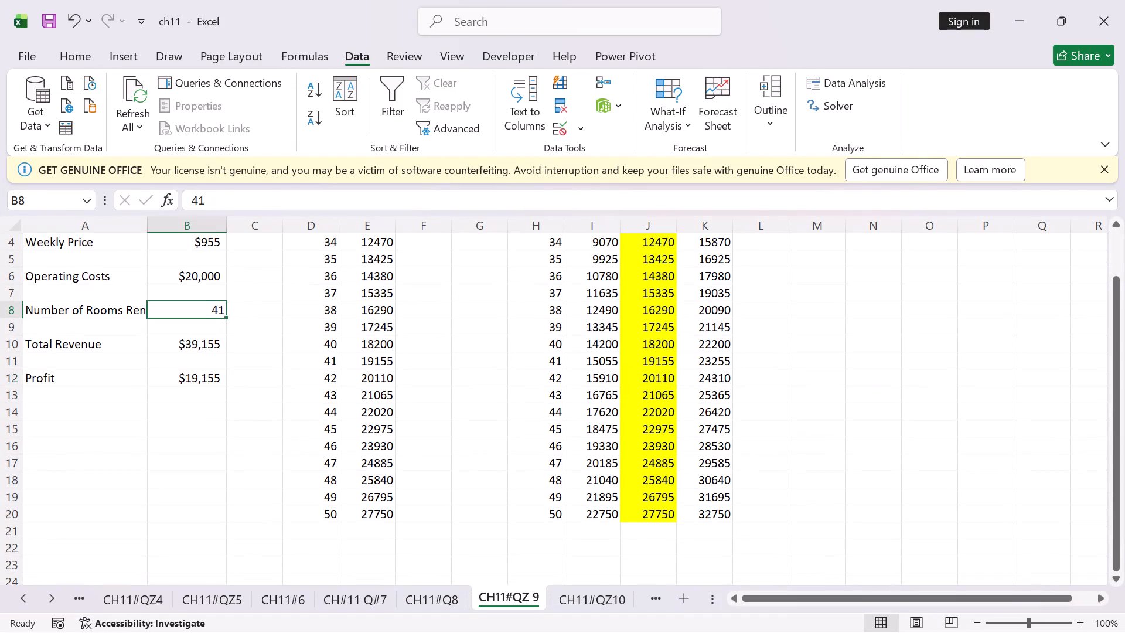
{"action": "left_click", "coordinate": [208, 276]}
{"action": "double_click", "coordinate": [199, 341]}
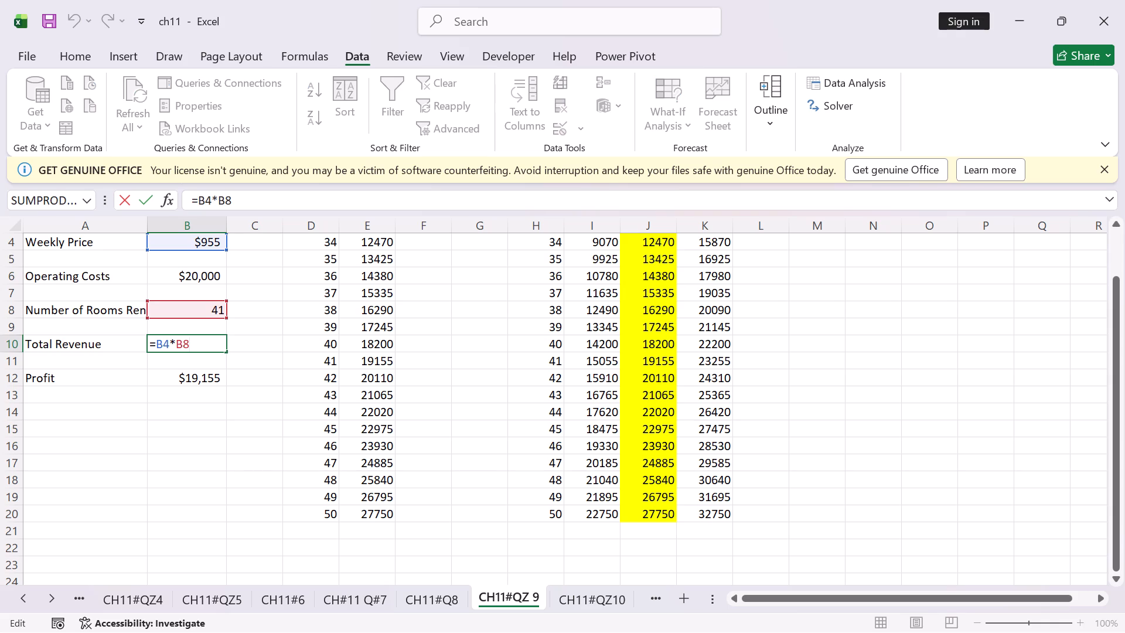
{"action": "key", "text": "Return"}
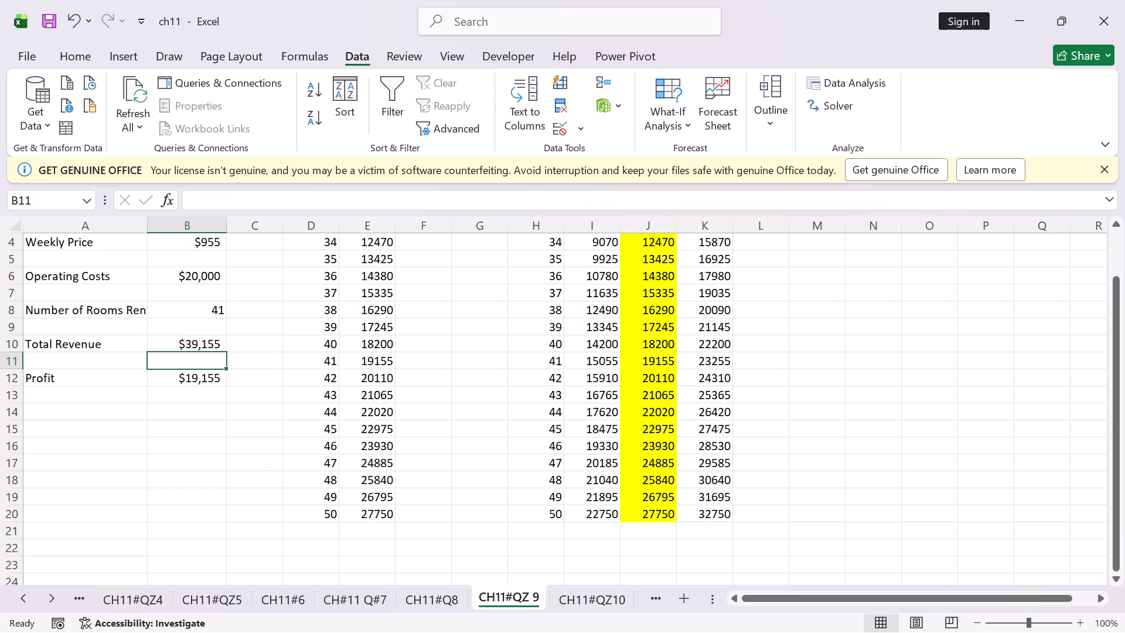
Set the Weekly Price of the Extended Stay Hotel model in B4 to 950.
{"action": "scroll", "coordinate": [212, 329], "scroll_direction": "up", "scroll_amount": 3}
{"action": "double_click", "coordinate": [212, 292]}
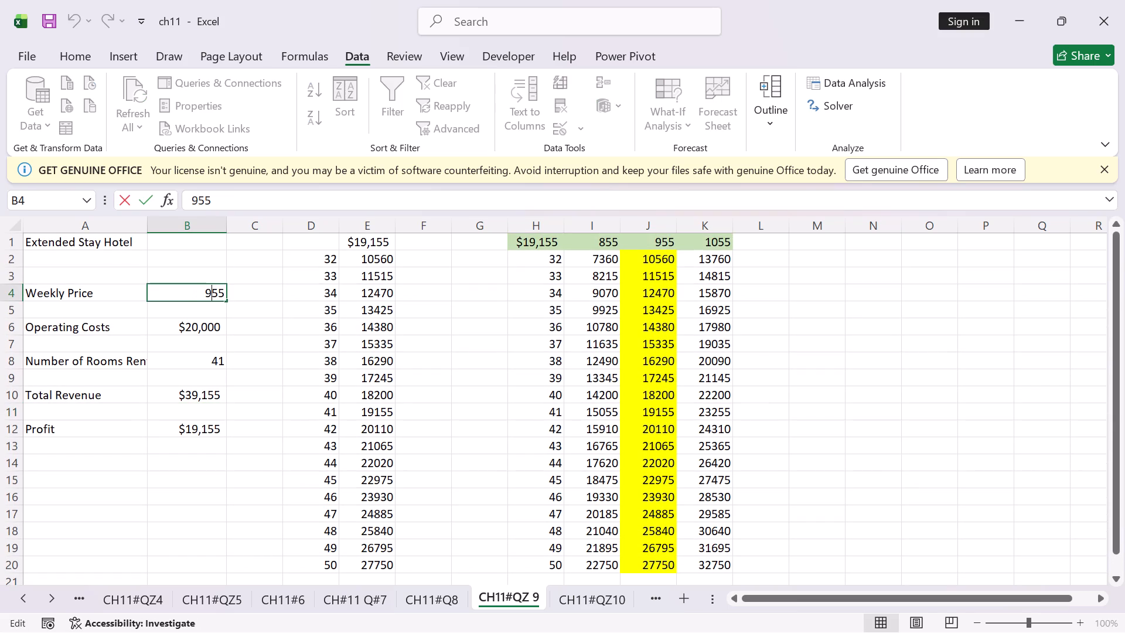
{"action": "left_click", "coordinate": [224, 288]}
{"action": "key", "text": "BackSpace"}
{"action": "key", "text": "BackSpace"}
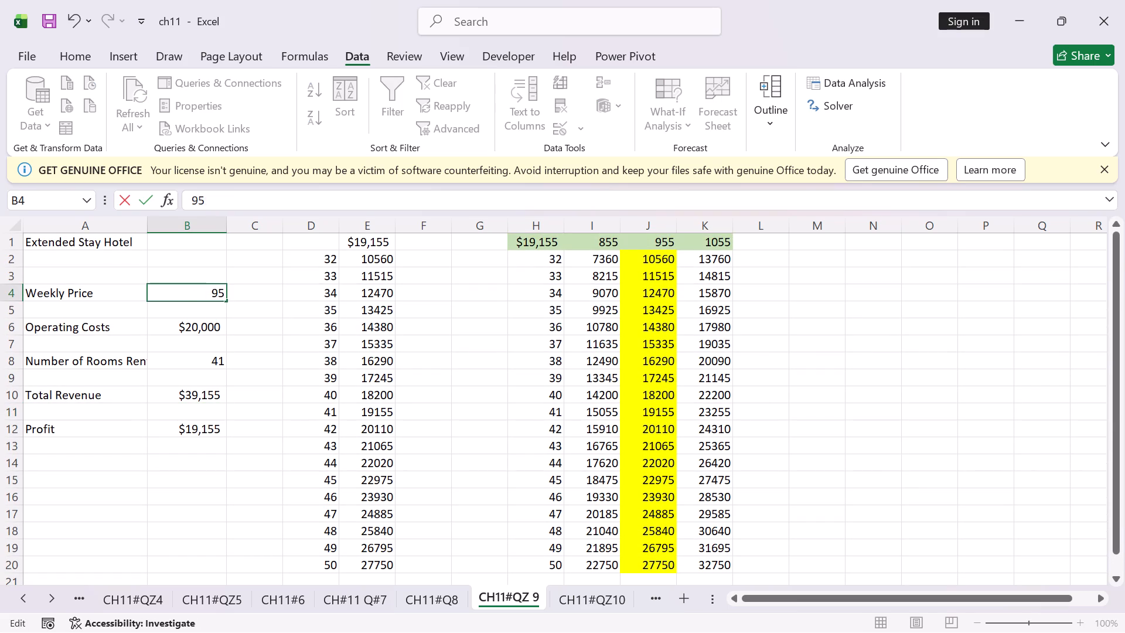
{"action": "key", "text": "BackSpace"}
{"action": "key", "text": "BackSpace"}
{"action": "type", "text": "950"}
{"action": "key", "text": "BackSpace"}
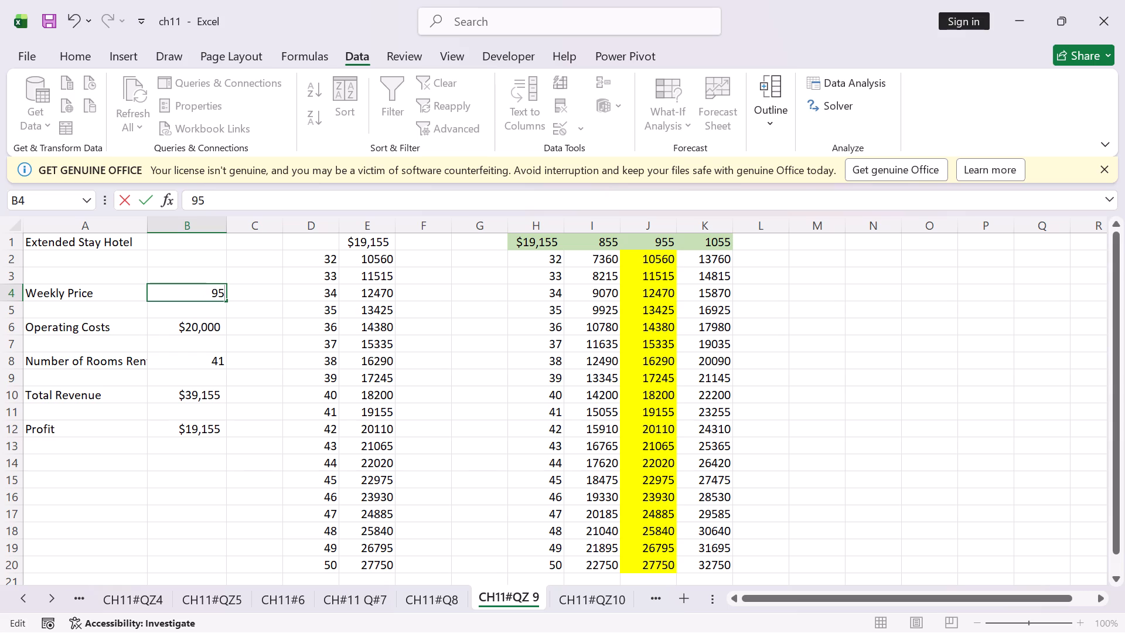
{"action": "key", "text": "o"}
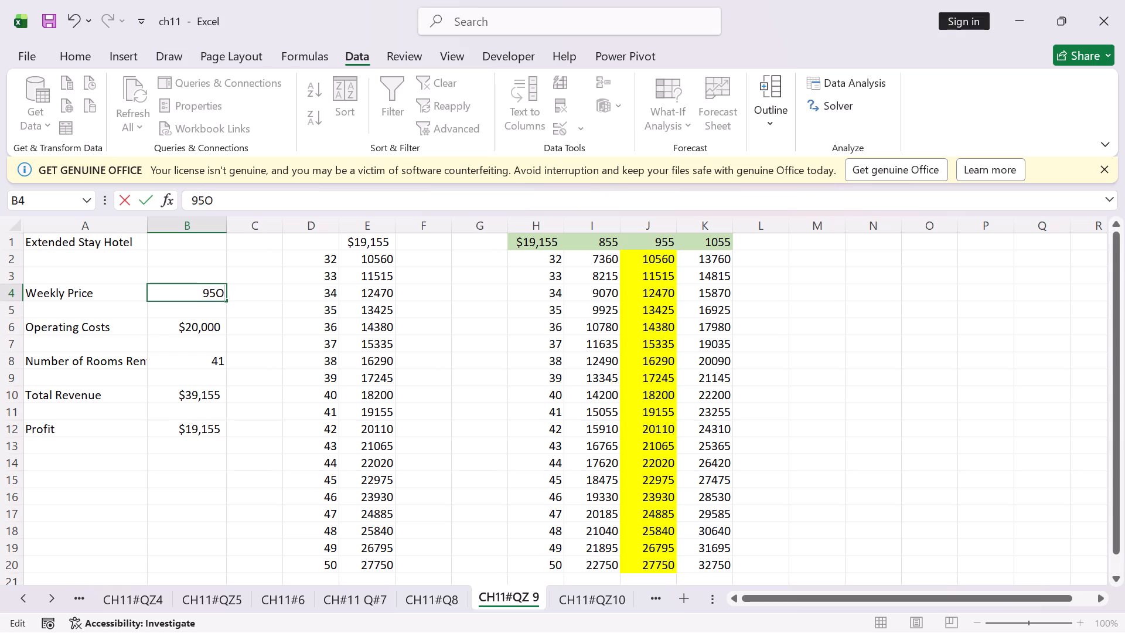
{"action": "key", "text": "BackSpace"}
{"action": "key", "text": "0"}
{"action": "key", "text": "Return"}
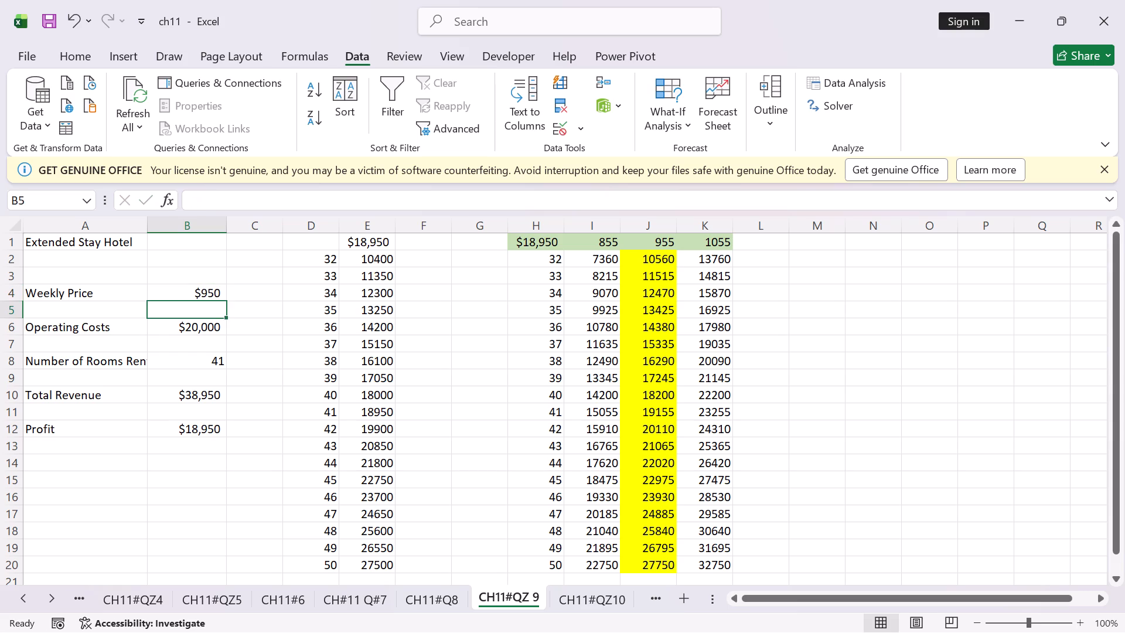
Set the number of rooms rented in B8 to 39.
{"action": "left_click", "coordinate": [221, 352]}
{"action": "left_click", "coordinate": [221, 357]}
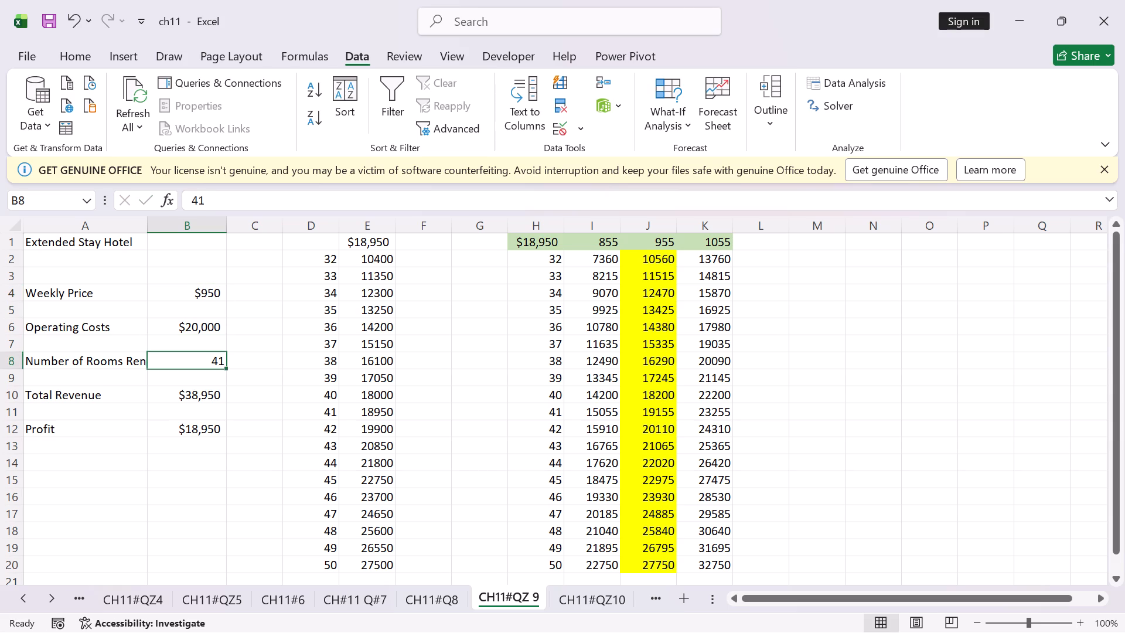
{"action": "type", "text": "39"}
{"action": "key", "text": "Return"}
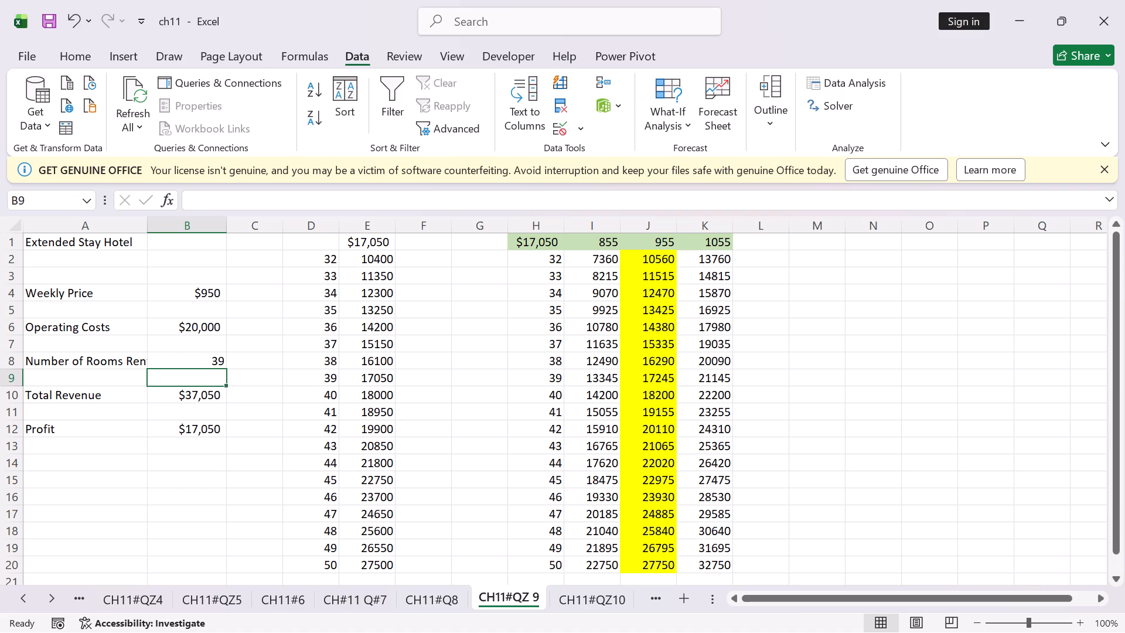
Set the two-way data table's price headers in I1, J1 and K1 to 850, 950 and 1050.
{"action": "scroll", "coordinate": [584, 308], "scroll_direction": "up", "scroll_amount": 3}
{"action": "scroll", "coordinate": [497, 278], "scroll_direction": "up", "scroll_amount": 3}
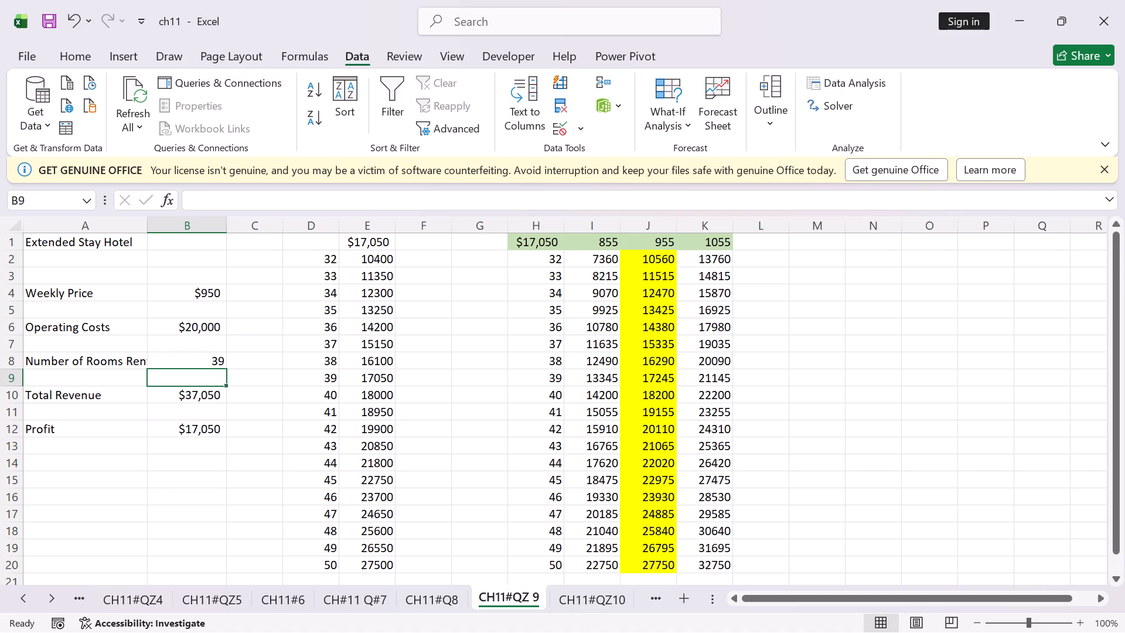
{"action": "left_click", "coordinate": [605, 239]}
{"action": "type", "text": "850"}
{"action": "key", "text": "Right"}
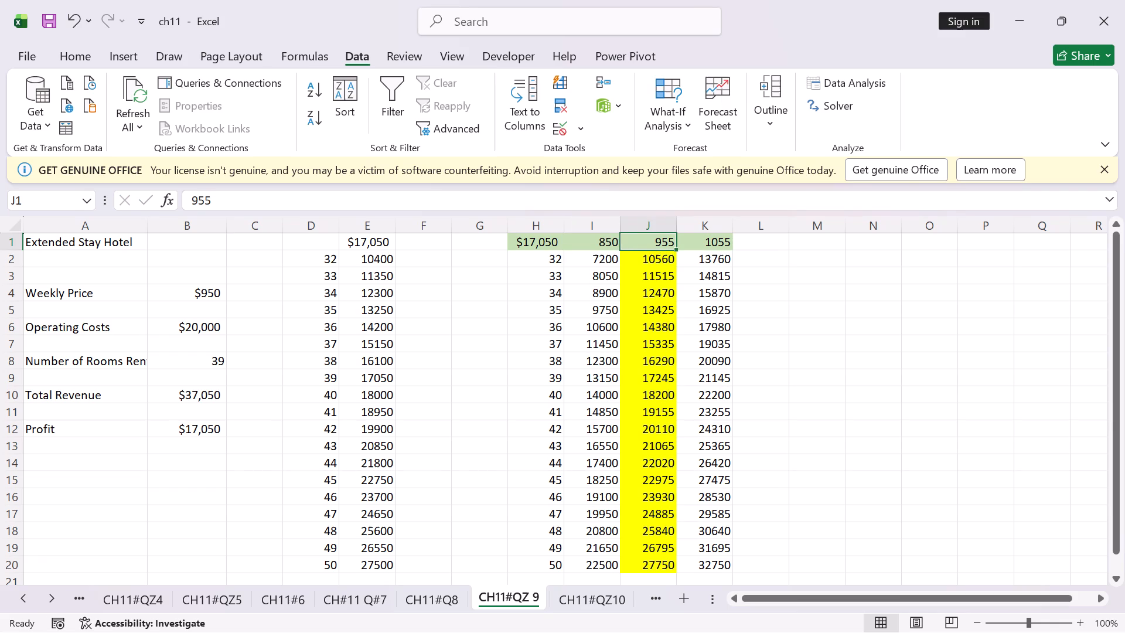
{"action": "type", "text": "950"}
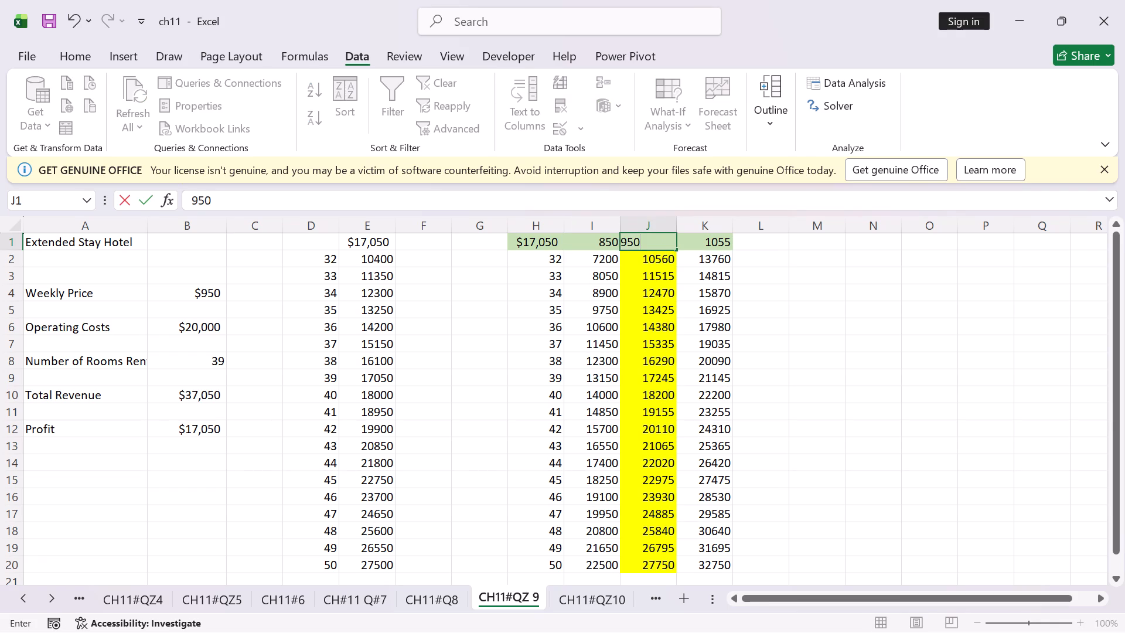
{"action": "key", "text": "Right"}
{"action": "type", "text": "10"}
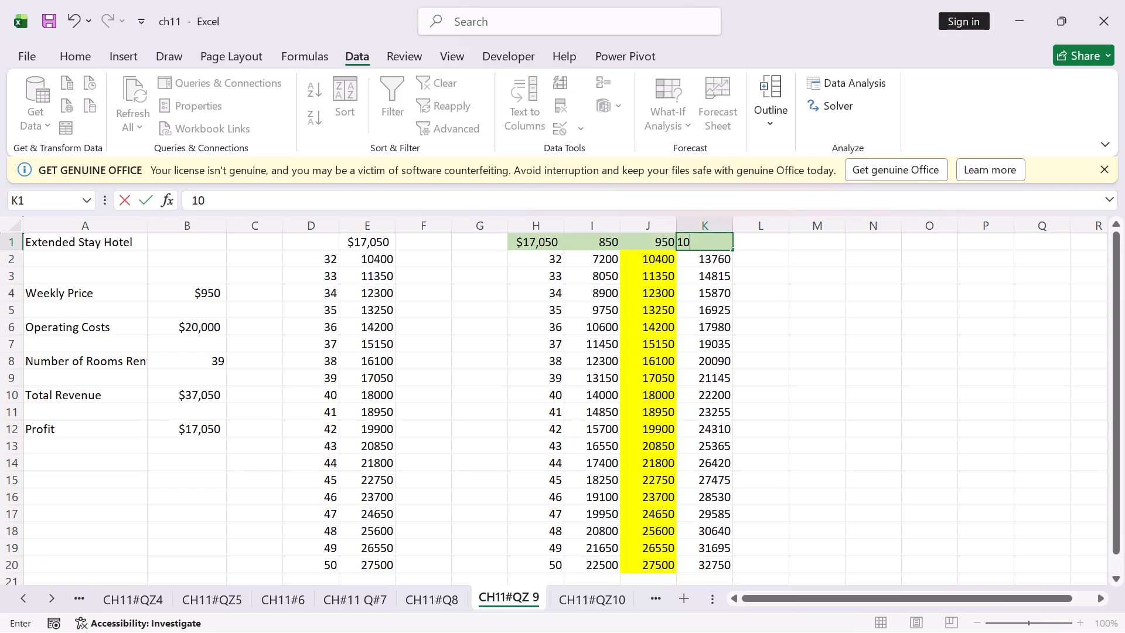
{"action": "key", "text": "0"}
{"action": "key", "text": "BackSpace"}
{"action": "type", "text": "50"}
{"action": "key", "text": "Return"}
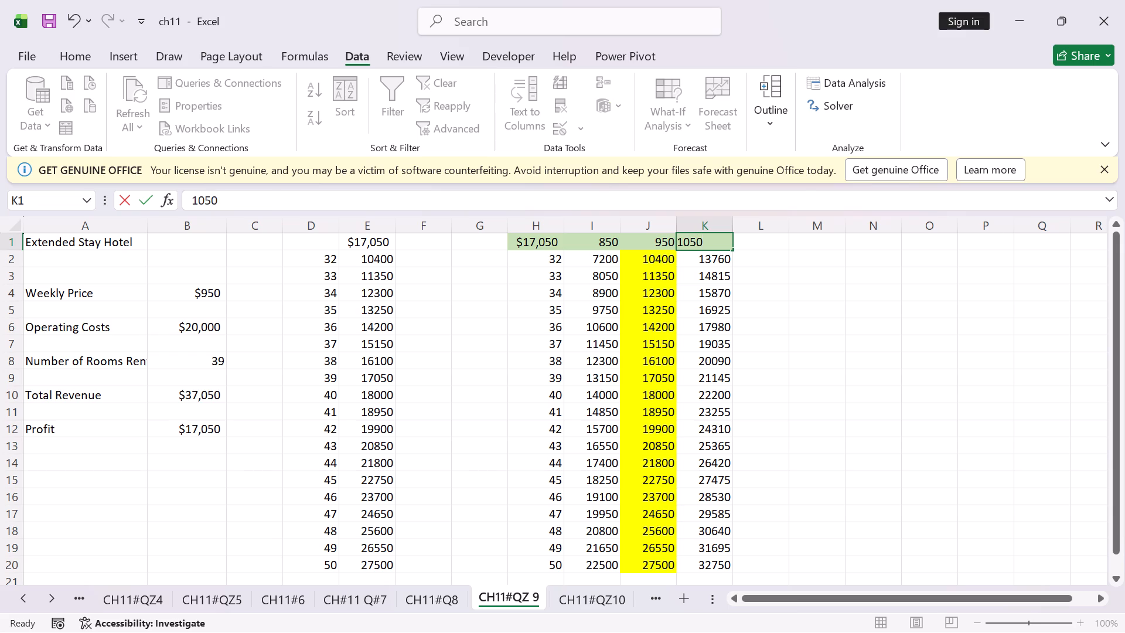
Set the Operating Costs in B6 to 21000.
{"action": "scroll", "coordinate": [647, 312], "scroll_direction": "down", "scroll_amount": 4}
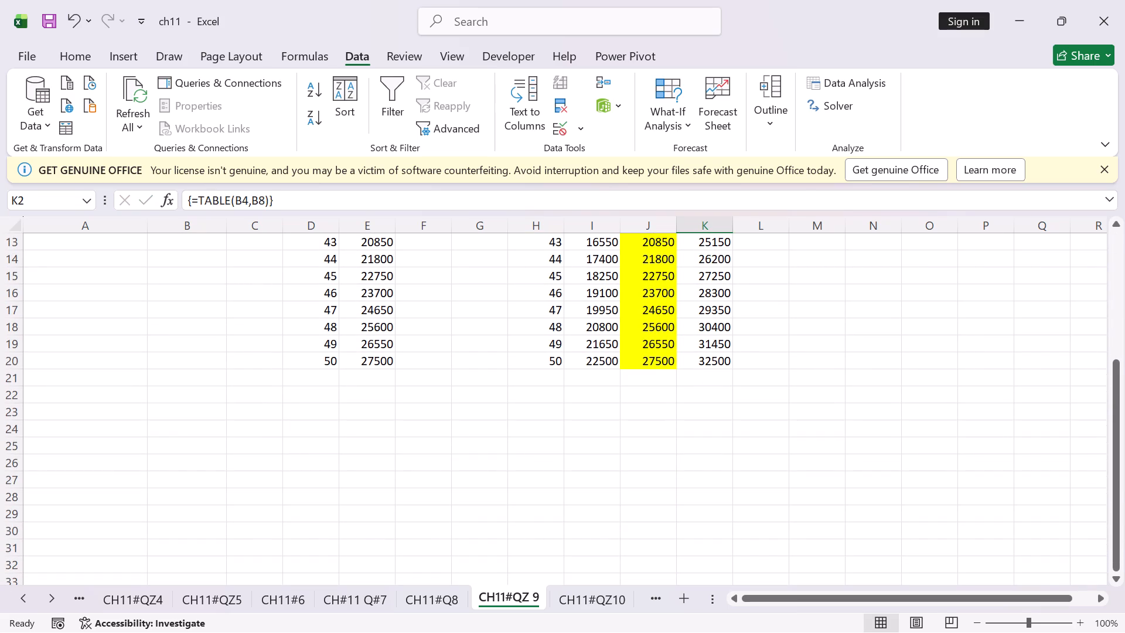
{"action": "left_click", "coordinate": [650, 362]}
{"action": "scroll", "coordinate": [600, 325], "scroll_direction": "up", "scroll_amount": 1}
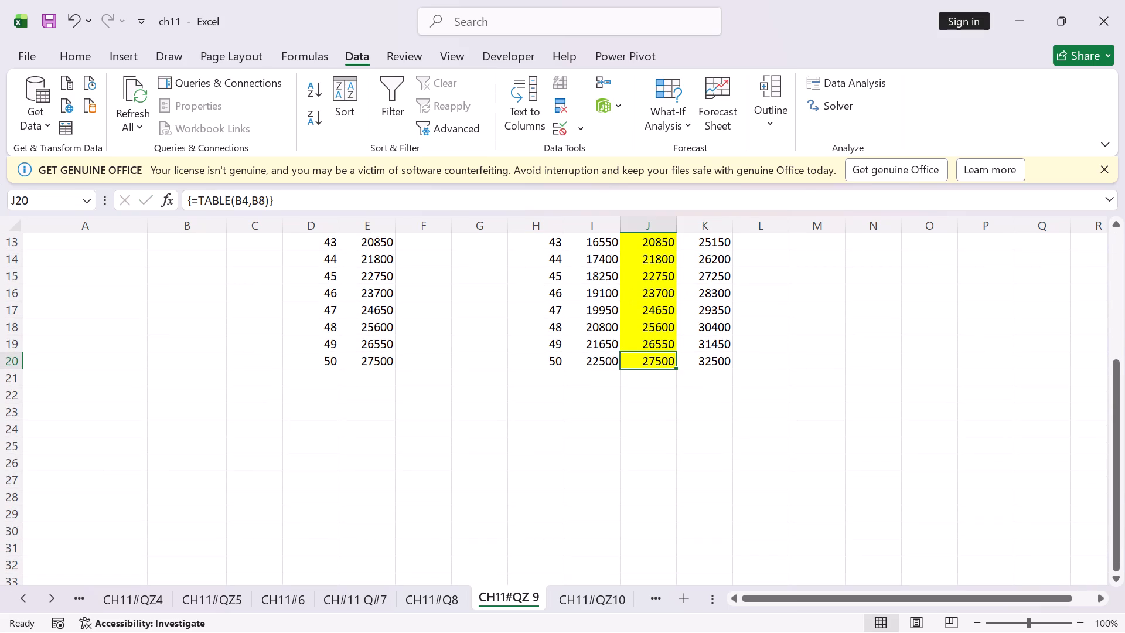
{"action": "scroll", "coordinate": [596, 322], "scroll_direction": "up", "scroll_amount": 1}
{"action": "scroll", "coordinate": [449, 348], "scroll_direction": "up", "scroll_amount": 6}
{"action": "left_click", "coordinate": [208, 298]}
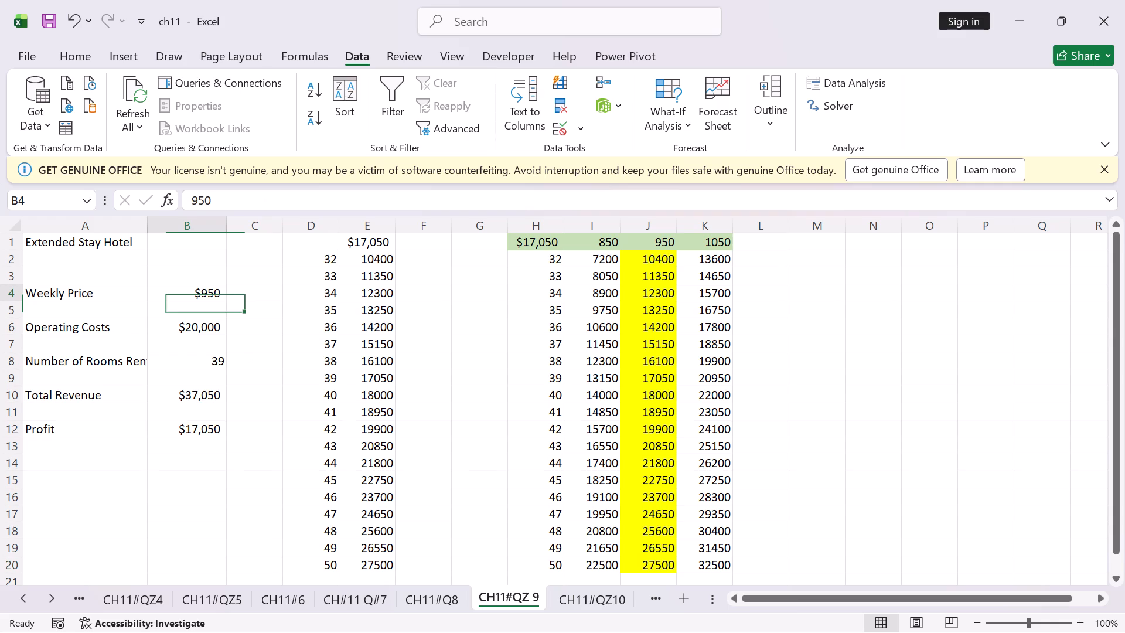
{"action": "double_click", "coordinate": [197, 323]}
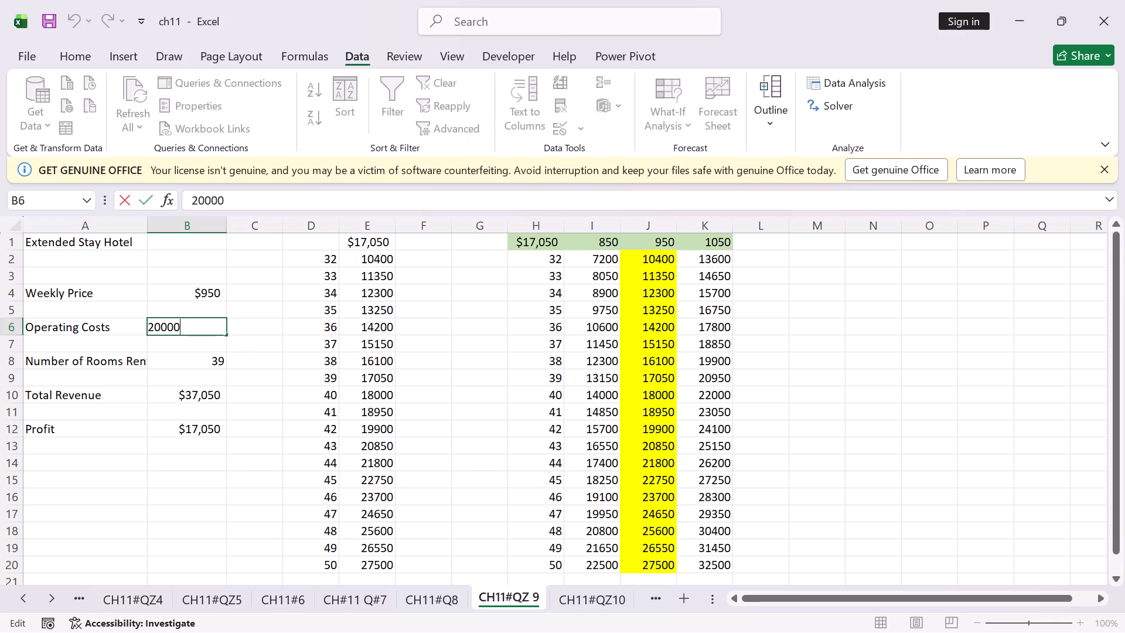
{"action": "left_click", "coordinate": [157, 330]}
{"action": "left_click", "coordinate": [159, 332]}
{"action": "left_click", "coordinate": [187, 325]}
{"action": "key", "text": "BackSpace"}
{"action": "key", "text": "BackSpace"}
{"action": "key", "text": "BackSpace"}
{"action": "key", "text": "BackSpace"}
{"action": "type", "text": "100"}
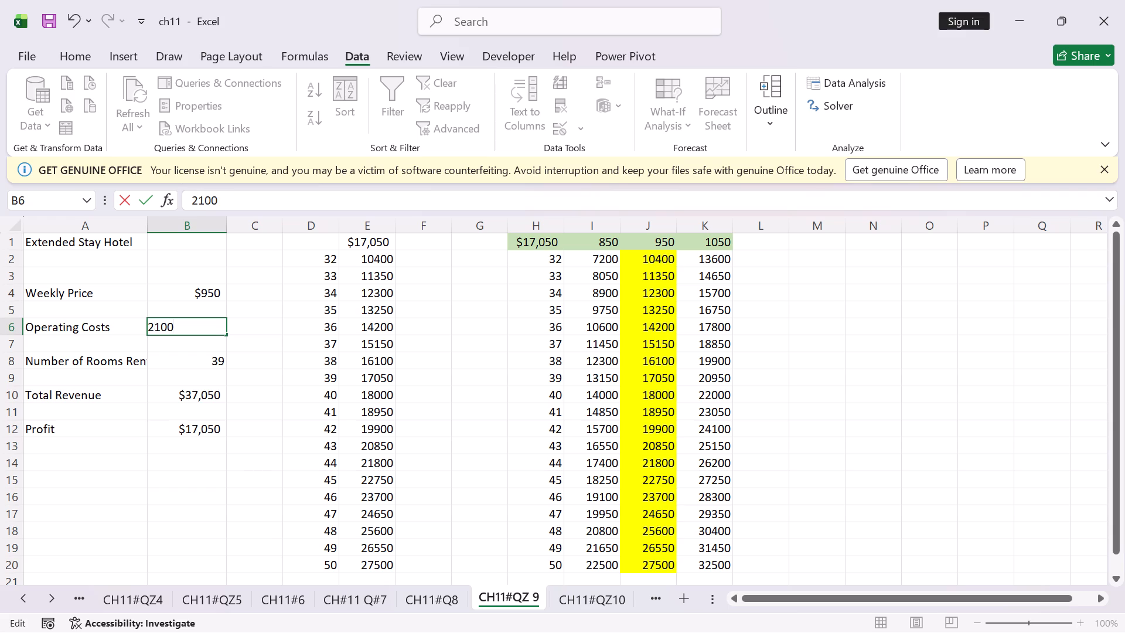
{"action": "key", "text": "0"}
{"action": "key", "text": "Return"}
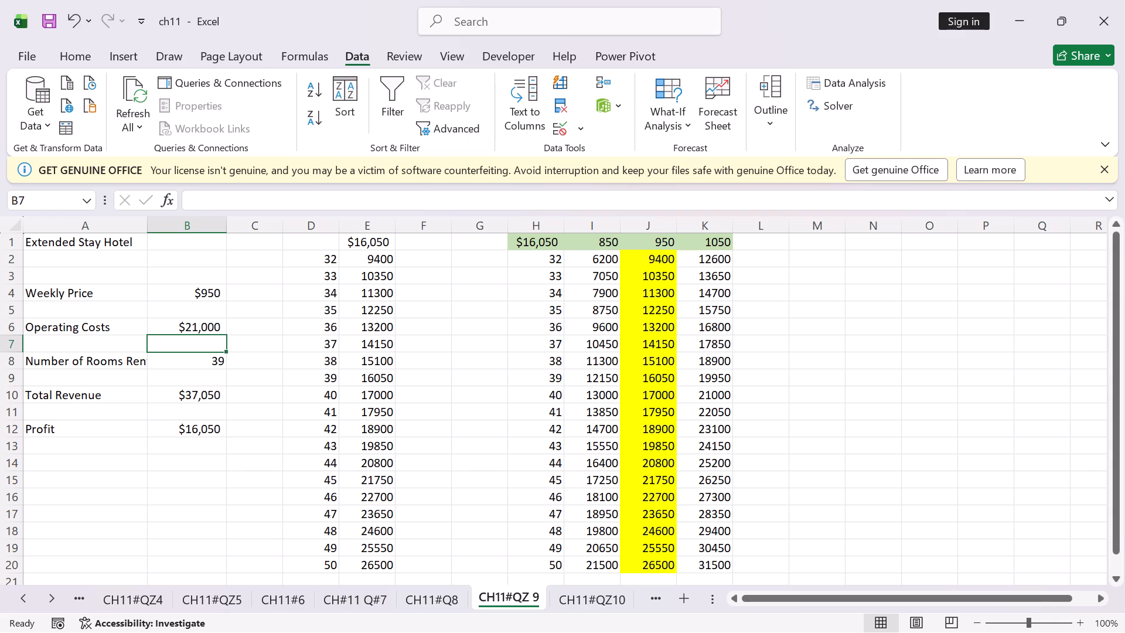
Open the CH11#Q8 sheet and examine the Newsvendor Model's selling price and its demand data table.
{"action": "scroll", "coordinate": [374, 388], "scroll_direction": "down", "scroll_amount": 4}
{"action": "scroll", "coordinate": [387, 387], "scroll_direction": "up", "scroll_amount": 4}
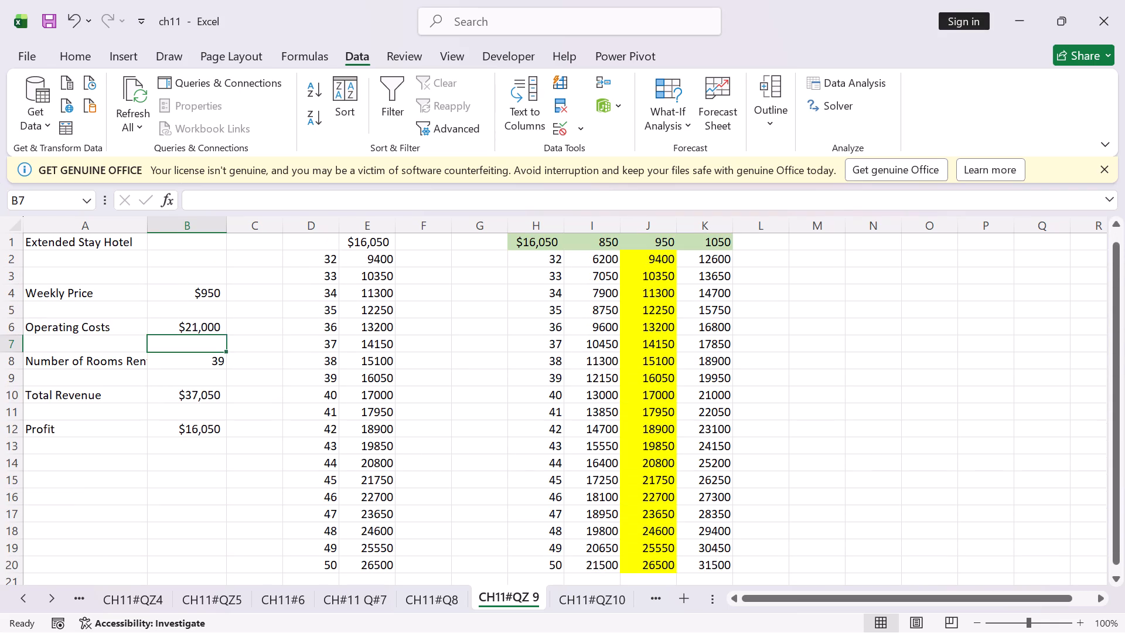
{"action": "scroll", "coordinate": [390, 390], "scroll_direction": "up", "scroll_amount": 3}
{"action": "left_click", "coordinate": [438, 596]}
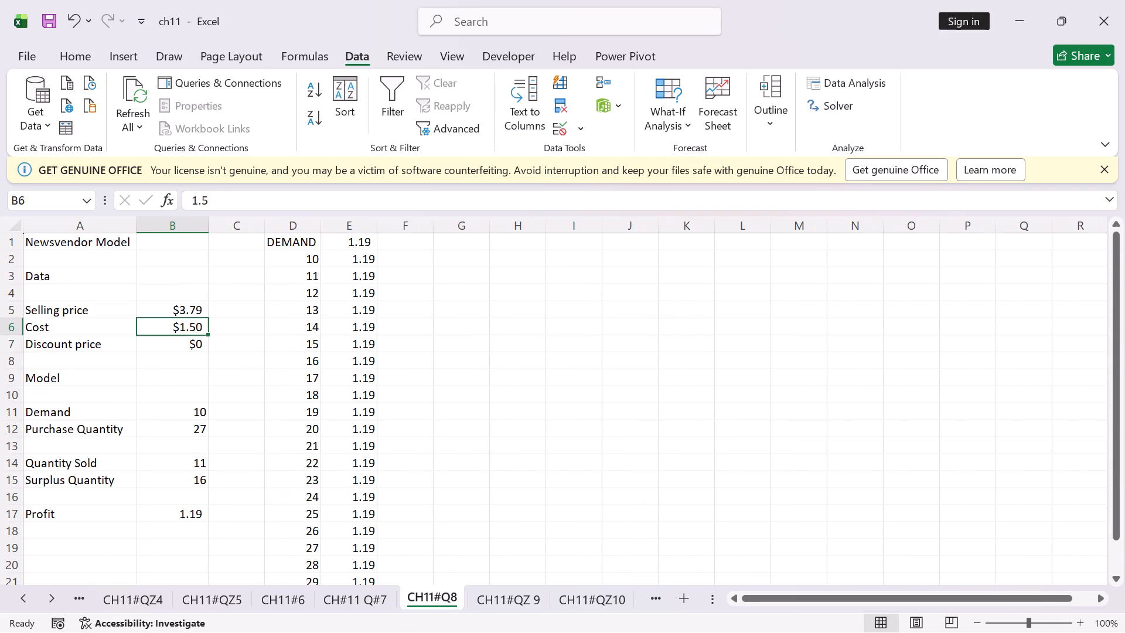
{"action": "left_click", "coordinate": [192, 305]}
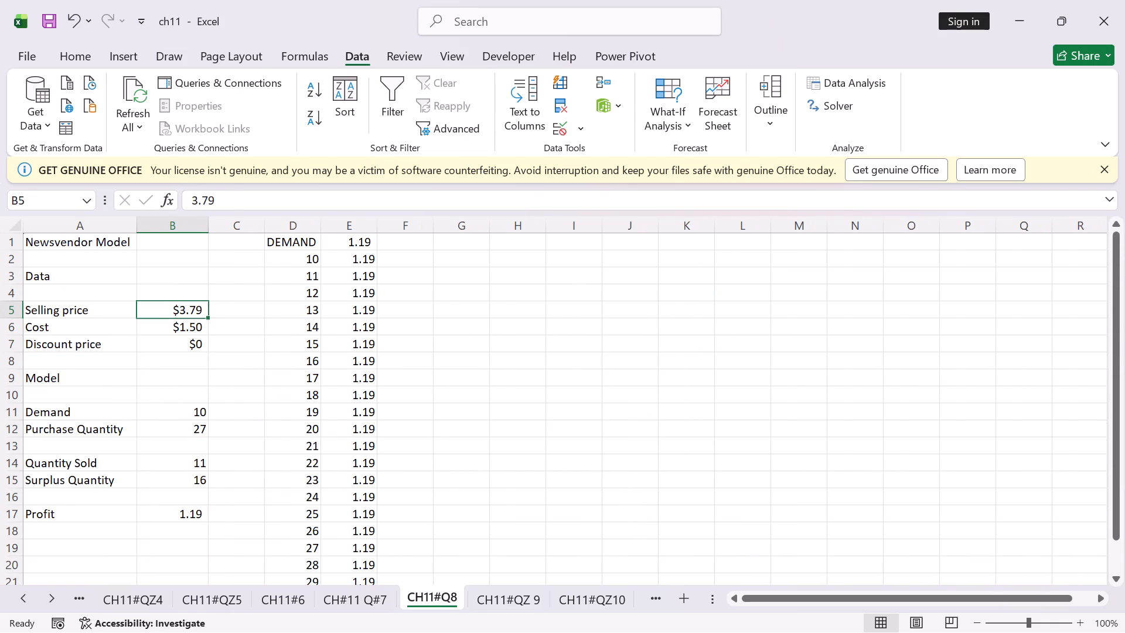
{"action": "left_click", "coordinate": [370, 356]}
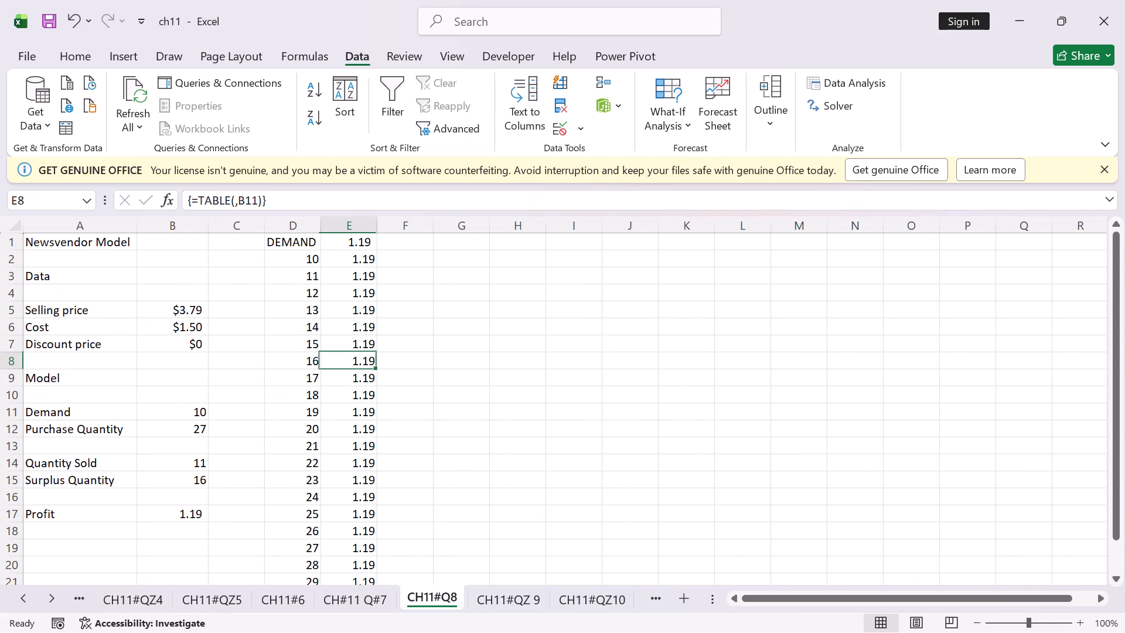
{"action": "scroll", "coordinate": [375, 379], "scroll_direction": "up", "scroll_amount": 3}
{"action": "left_click", "coordinate": [302, 257]}
{"action": "scroll", "coordinate": [348, 376], "scroll_direction": "down", "scroll_amount": 3}
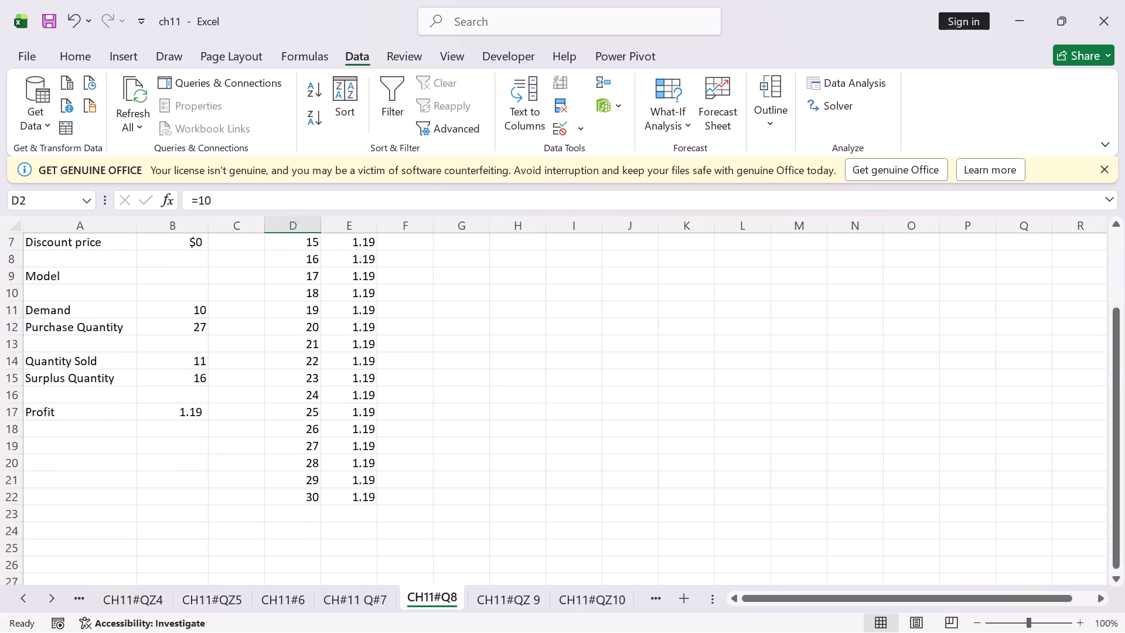
{"action": "scroll", "coordinate": [349, 386], "scroll_direction": "down", "scroll_amount": 2}
{"action": "scroll", "coordinate": [349, 392], "scroll_direction": "up", "scroll_amount": 9}
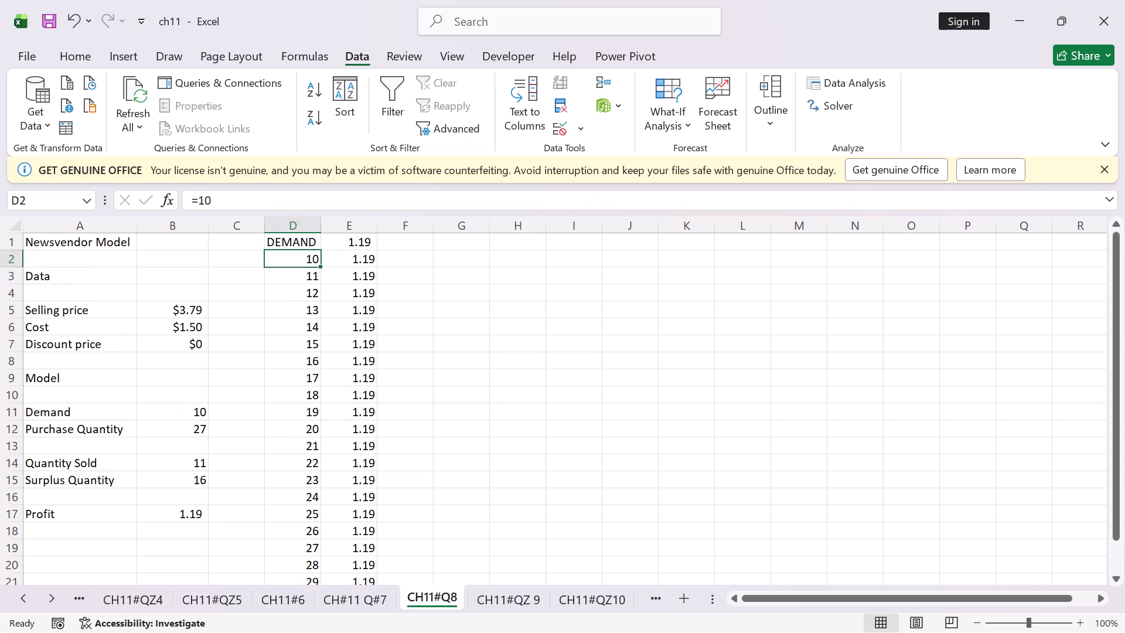
{"action": "left_click", "coordinate": [354, 243]}
{"action": "left_click", "coordinate": [189, 307]}
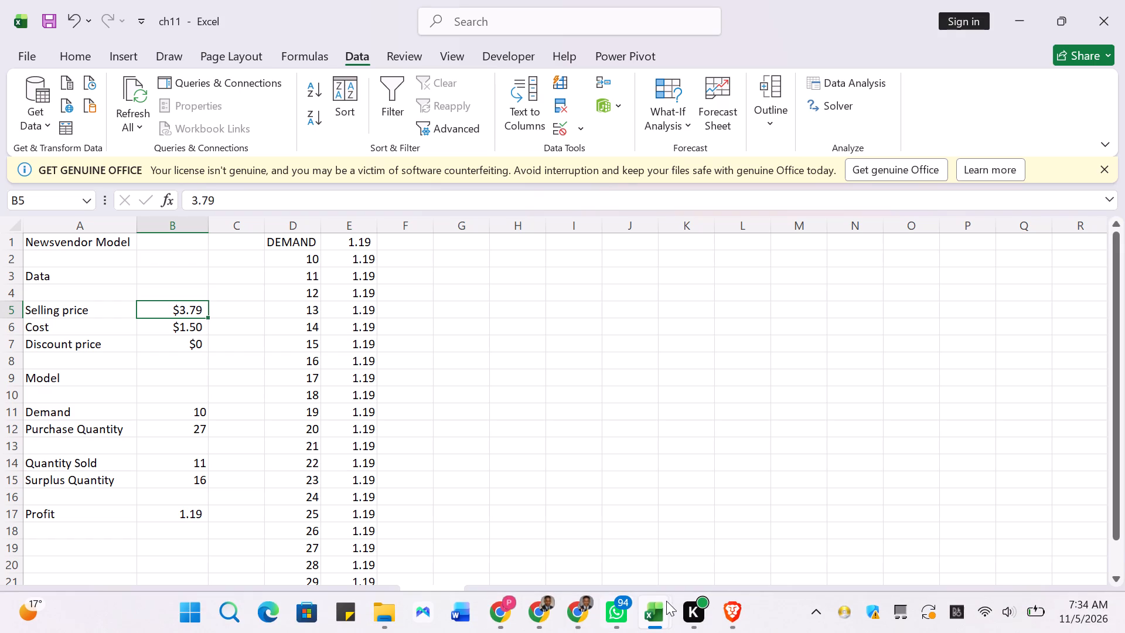
Switch to the CH9 workbook and examine the monthly data and absolute-error columns on the QUIZ 7 sheet.
{"action": "left_click", "coordinate": [660, 611]}
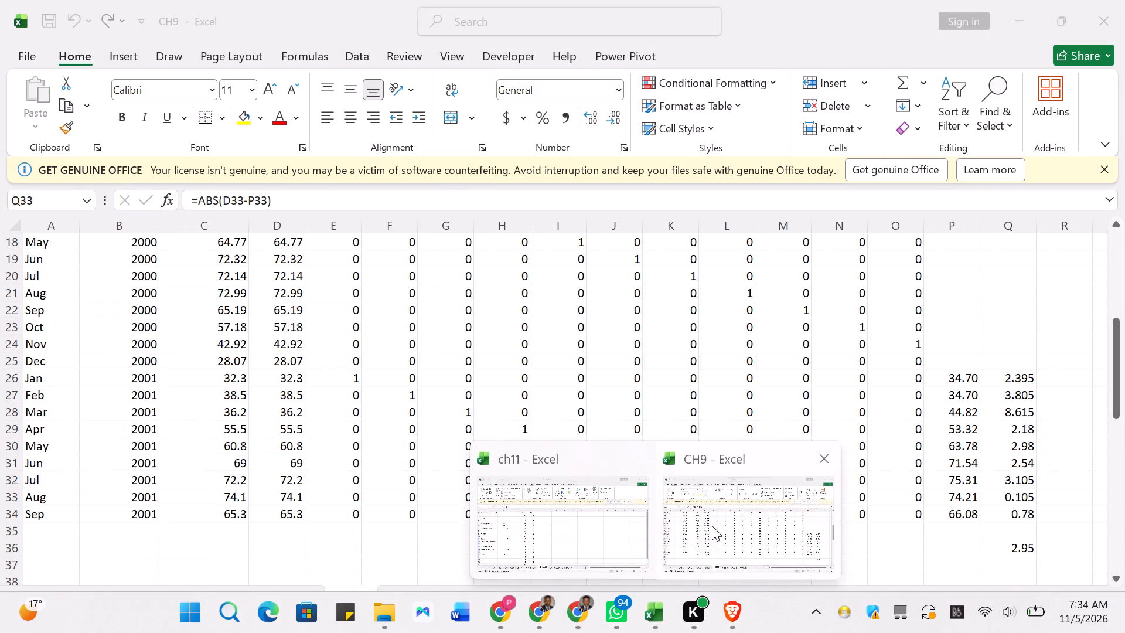
{"action": "left_click", "coordinate": [712, 526]}
{"action": "scroll", "coordinate": [591, 426], "scroll_direction": "down", "scroll_amount": 2}
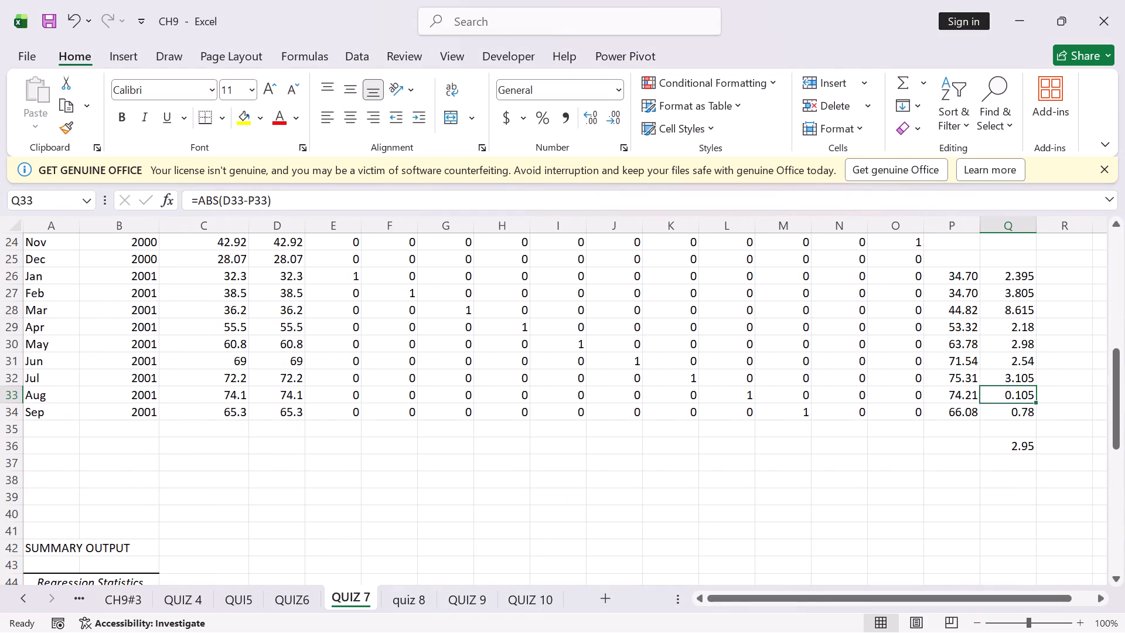
{"action": "scroll", "coordinate": [270, 432], "scroll_direction": "down", "scroll_amount": 1}
{"action": "scroll", "coordinate": [330, 422], "scroll_direction": "up", "scroll_amount": 3}
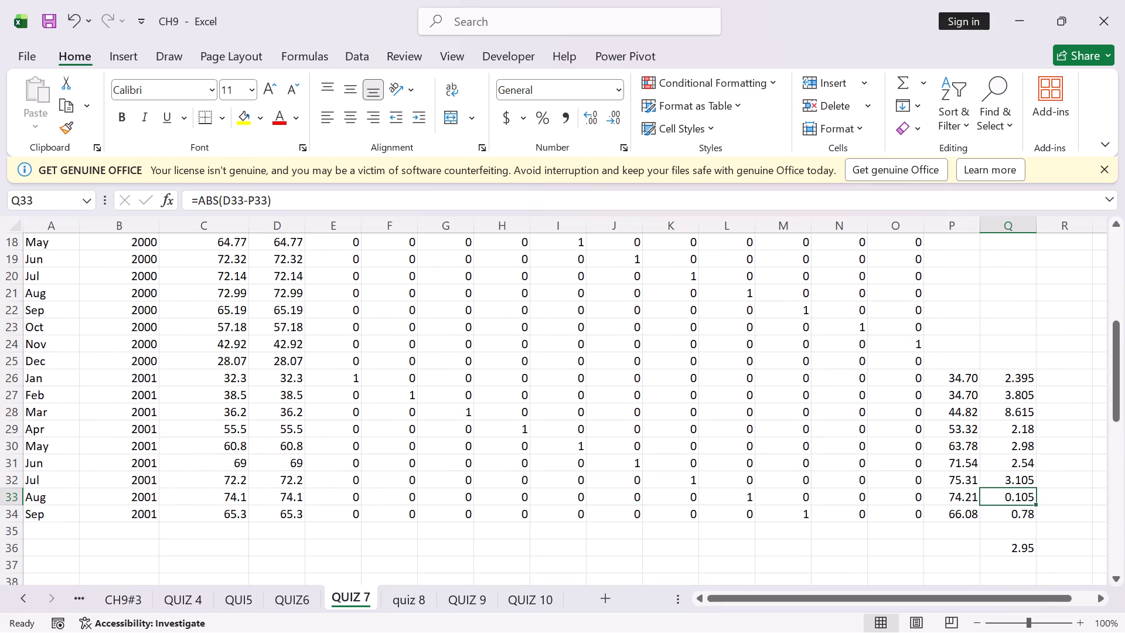
Open the QUIZ 10 sheet and examine its regression summary output, including the Month coefficient in C49.
{"action": "left_click", "coordinate": [547, 597]}
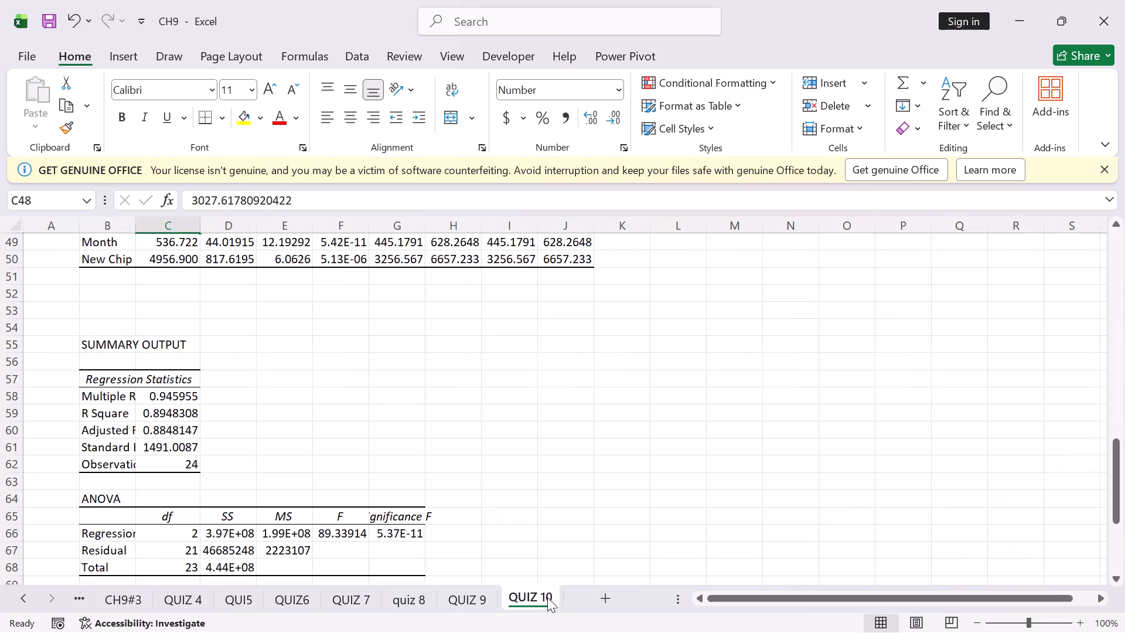
{"action": "scroll", "coordinate": [406, 479], "scroll_direction": "down", "scroll_amount": 4}
{"action": "scroll", "coordinate": [391, 467], "scroll_direction": "up", "scroll_amount": 4}
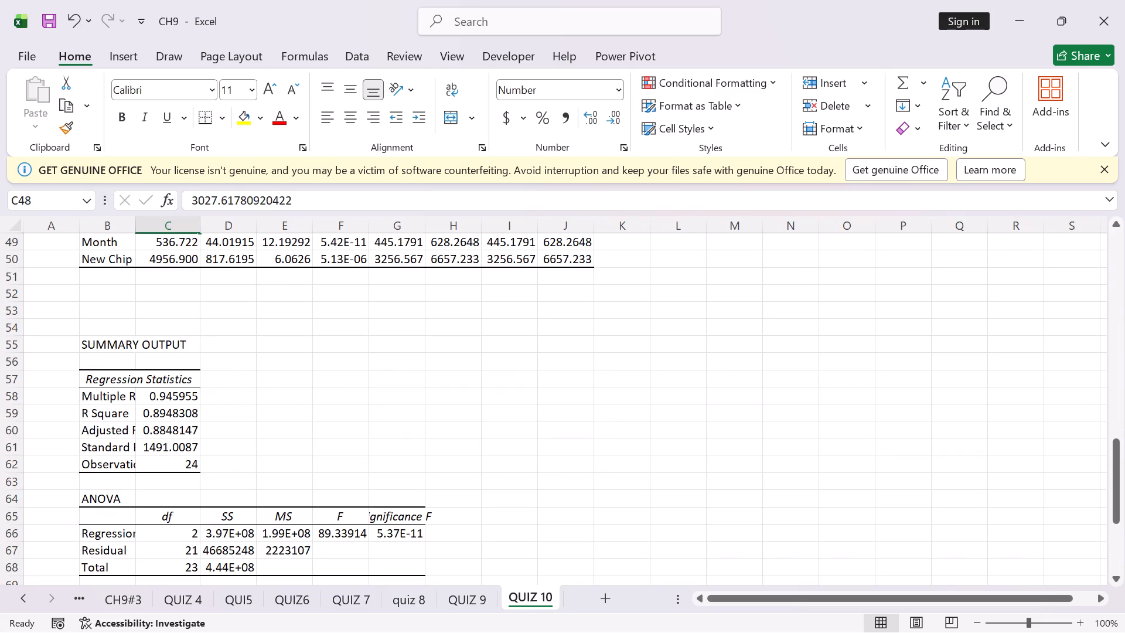
{"action": "scroll", "coordinate": [391, 464], "scroll_direction": "up", "scroll_amount": 3}
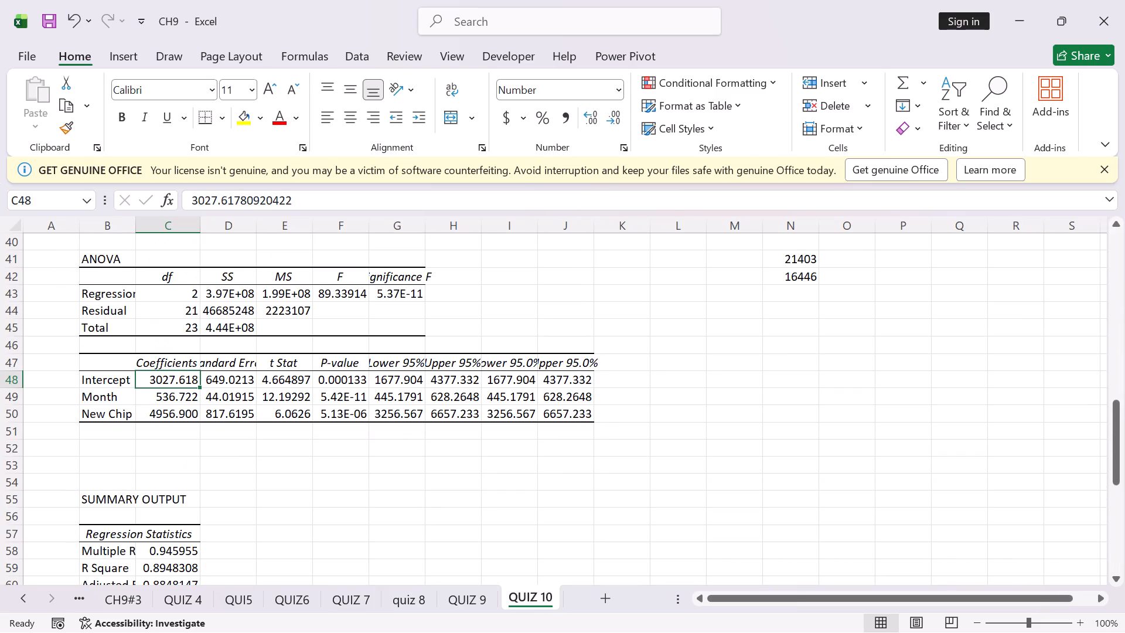
{"action": "left_click", "coordinate": [190, 398]}
{"action": "scroll", "coordinate": [190, 399], "scroll_direction": "down", "scroll_amount": 2}
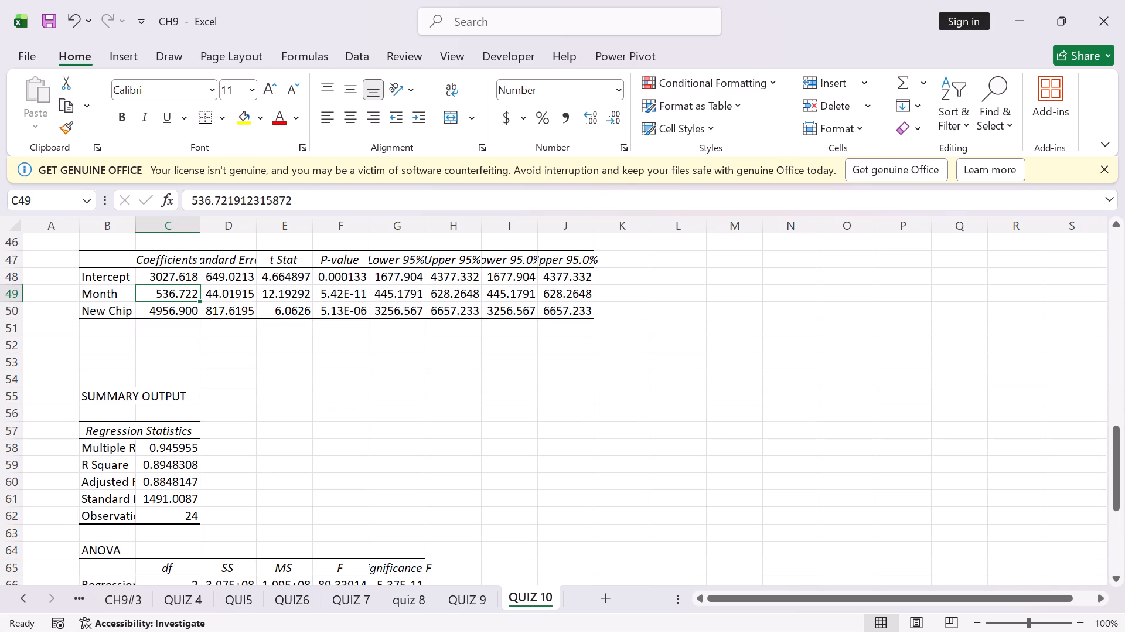
{"action": "scroll", "coordinate": [331, 395], "scroll_direction": "up", "scroll_amount": 3}
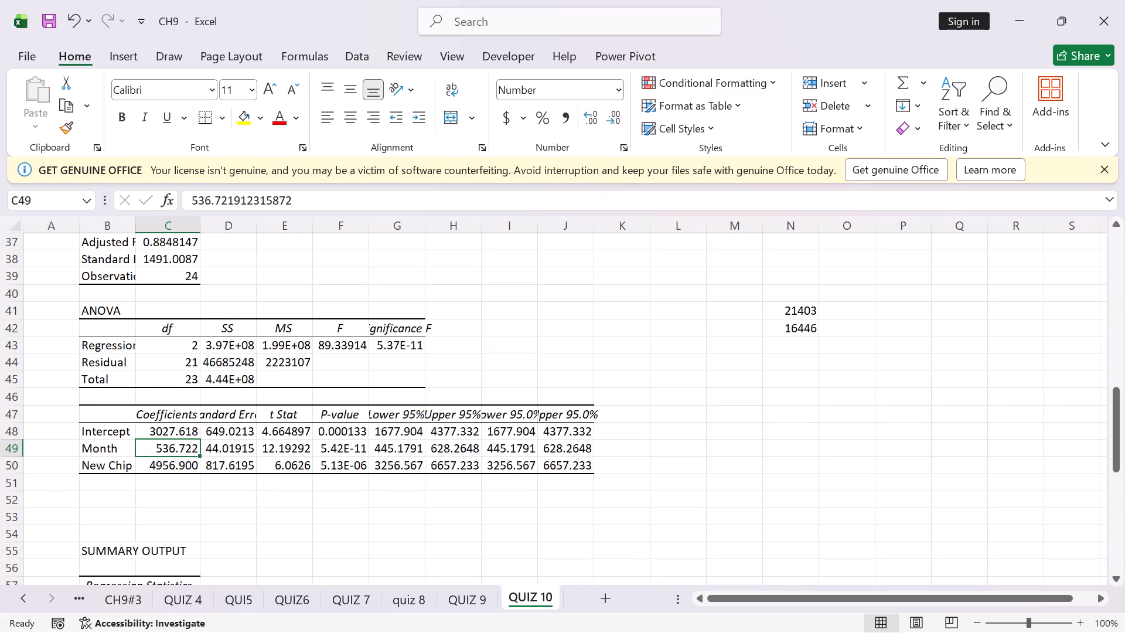
Examine the Month, New Chip and Demand data at the start of the QUIZ 10 sheet along with its scatter chart.
{"action": "scroll", "coordinate": [428, 362], "scroll_direction": "up", "scroll_amount": 5}
{"action": "scroll", "coordinate": [475, 390], "scroll_direction": "up", "scroll_amount": 8}
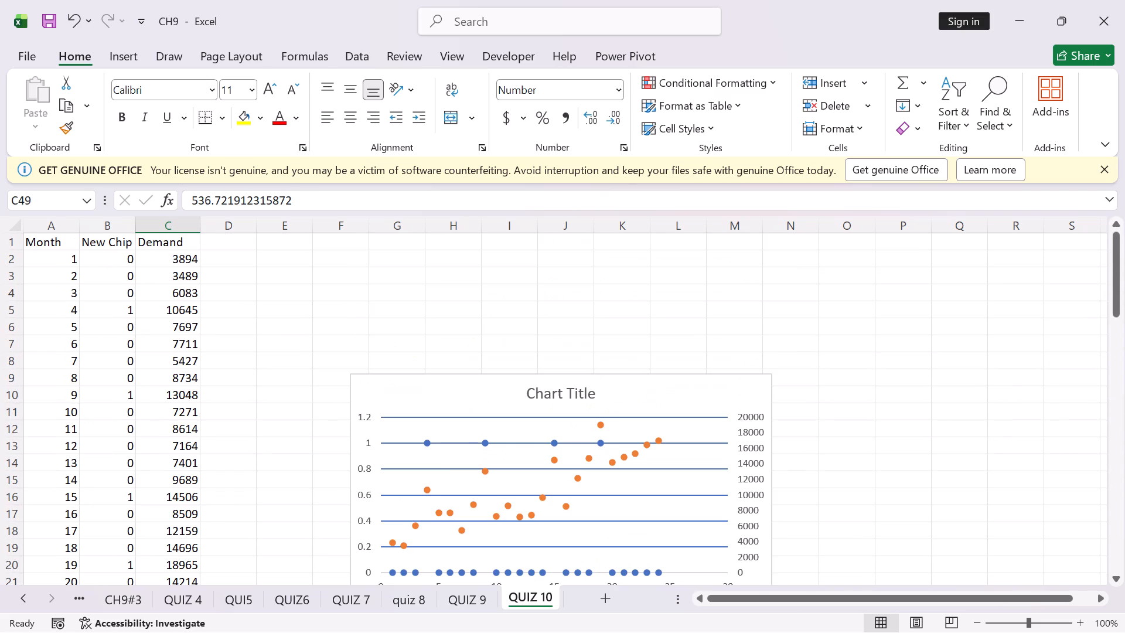
{"action": "scroll", "coordinate": [268, 386], "scroll_direction": "up", "scroll_amount": 2}
{"action": "left_click", "coordinate": [185, 257]}
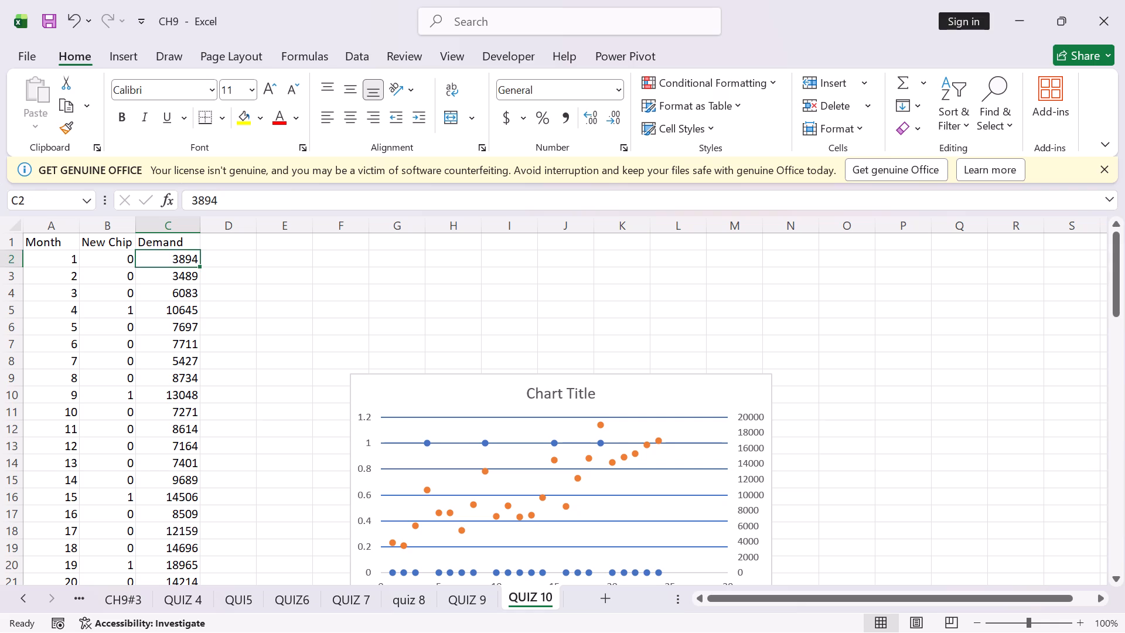
{"action": "scroll", "coordinate": [222, 299], "scroll_direction": "down", "scroll_amount": 1}
{"action": "scroll", "coordinate": [221, 301], "scroll_direction": "up", "scroll_amount": 3}
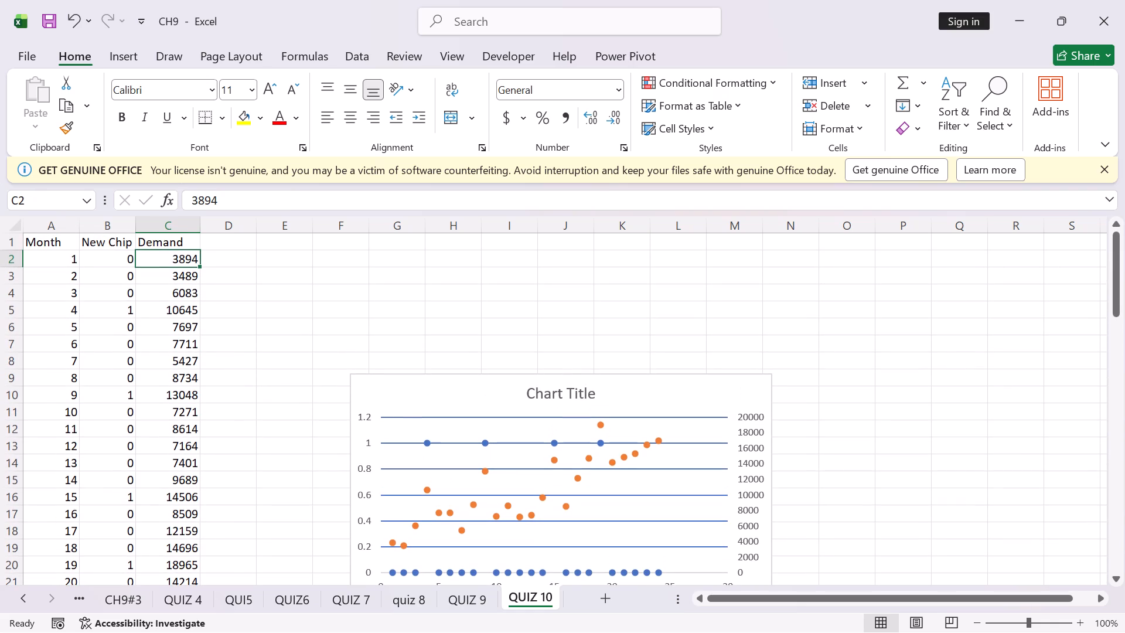
{"action": "scroll", "coordinate": [218, 302], "scroll_direction": "up", "scroll_amount": 2}
{"action": "scroll", "coordinate": [217, 303], "scroll_direction": "down", "scroll_amount": 3}
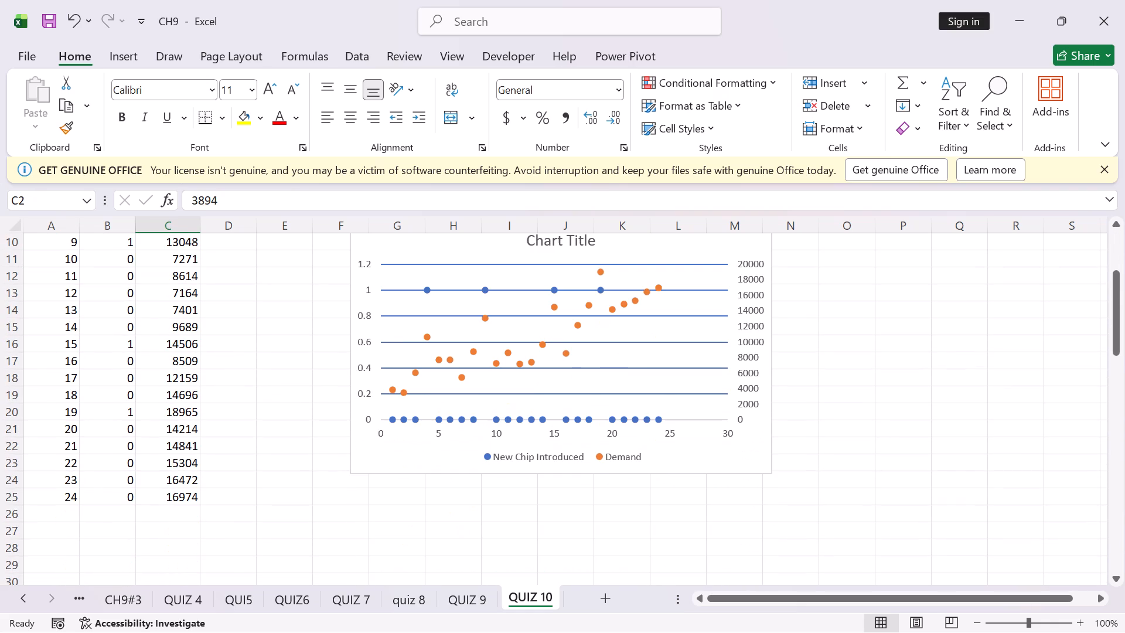
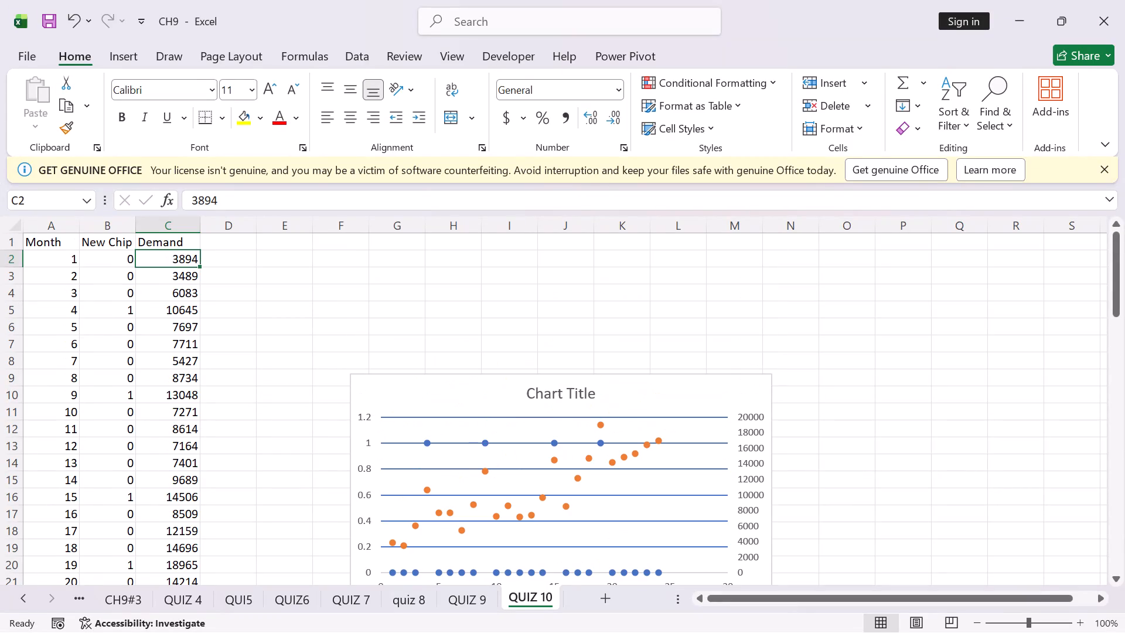
Open the CH9#3 sheet and re-enter the ABS column's average in D15 as =AVERAGE(D4:D13).
{"action": "scroll", "coordinate": [255, 383], "scroll_direction": "up", "scroll_amount": 3}
{"action": "left_click", "coordinate": [141, 595]}
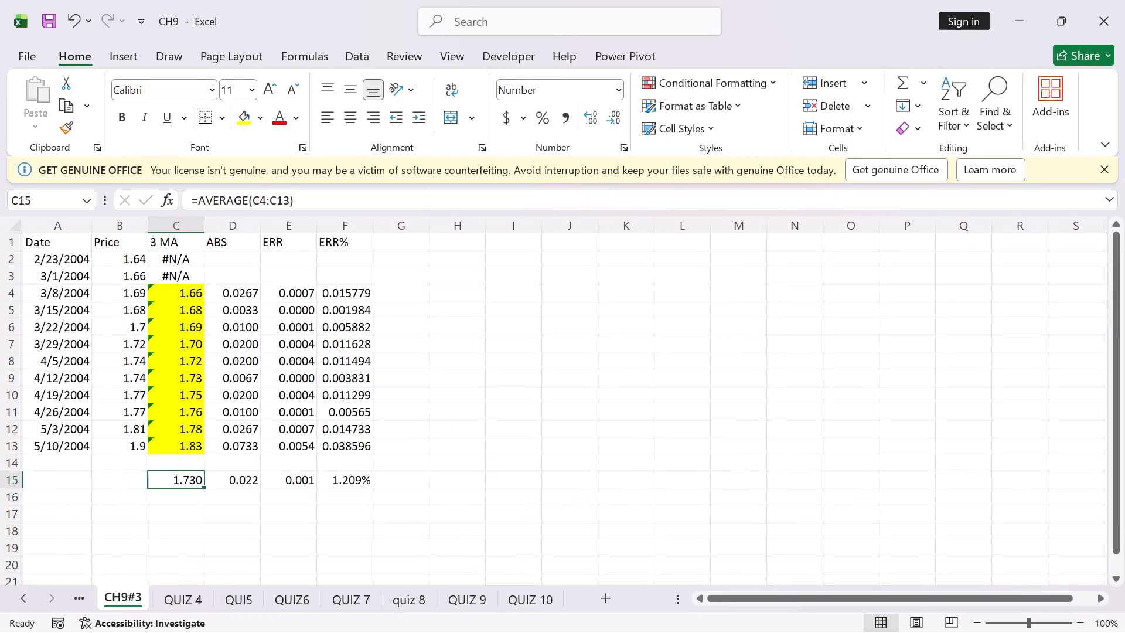
{"action": "double_click", "coordinate": [254, 480]}
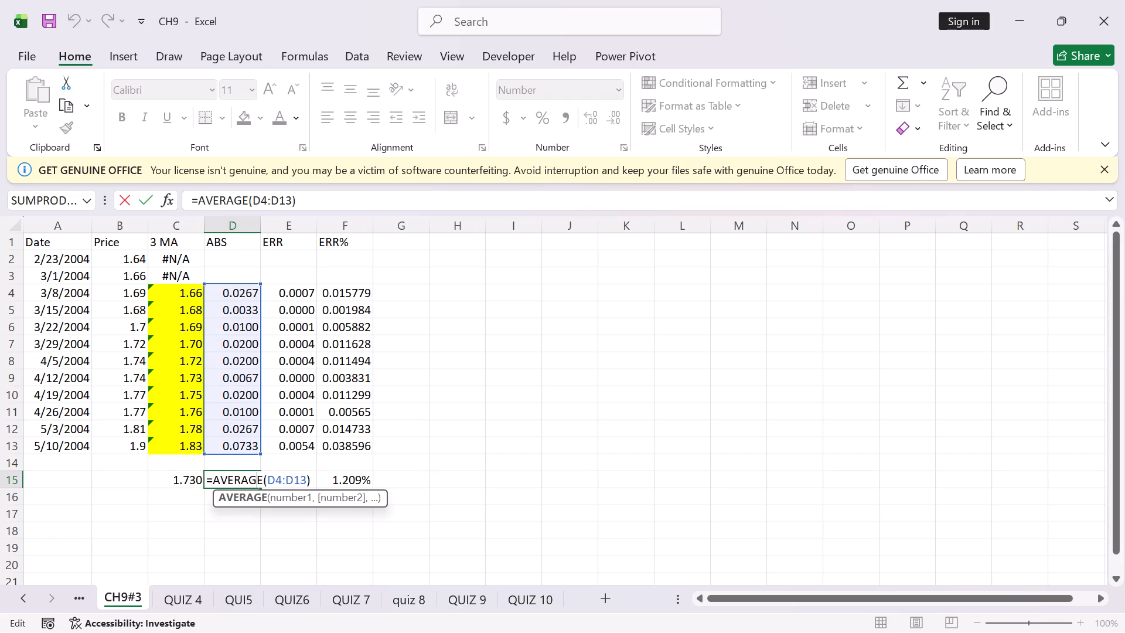
{"action": "left_click", "coordinate": [305, 477]}
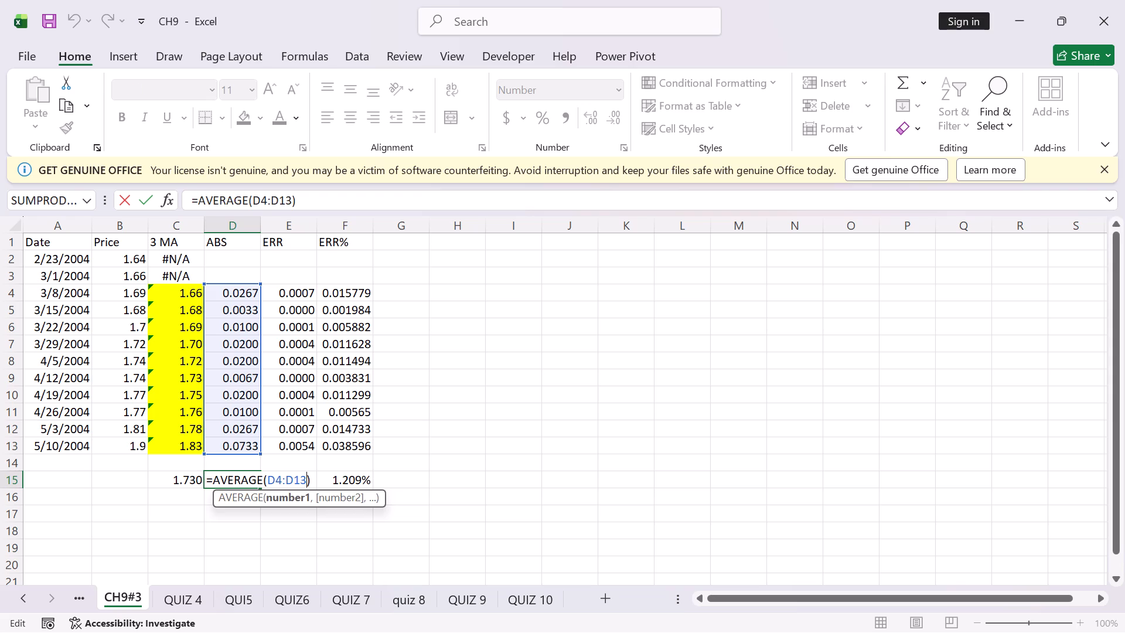
{"action": "key", "text": "BackSpace"}
{"action": "key", "text": "3"}
{"action": "key", "text": "Return"}
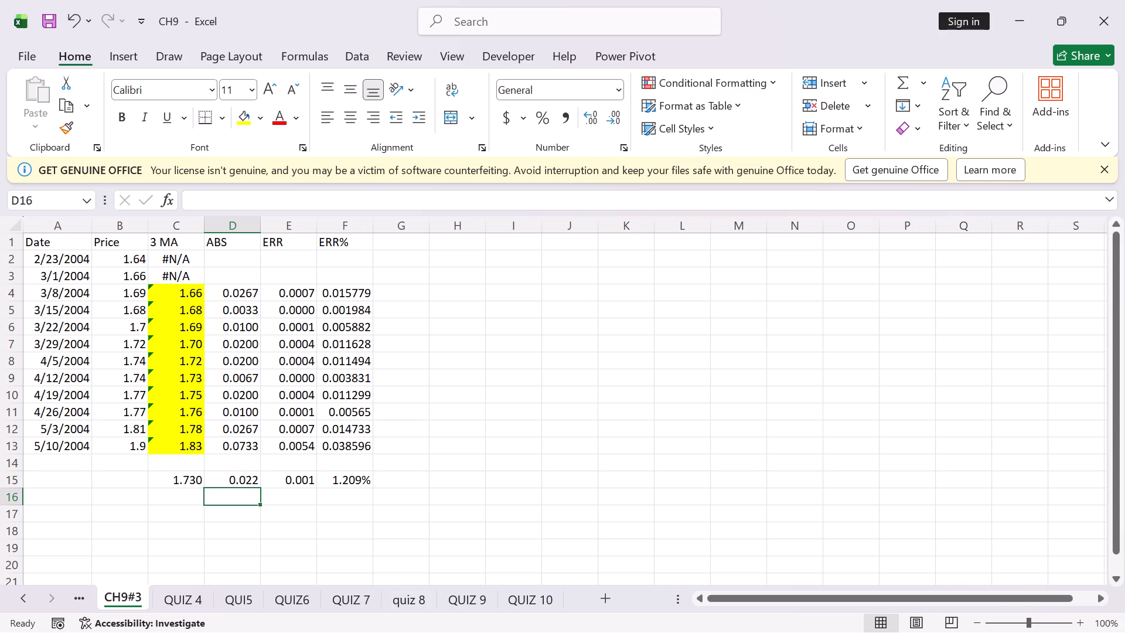
Re-enter the 3 MA column's average formula in C15 as =AVERAGE(C4:C13).
{"action": "double_click", "coordinate": [188, 480]}
{"action": "double_click", "coordinate": [187, 481]}
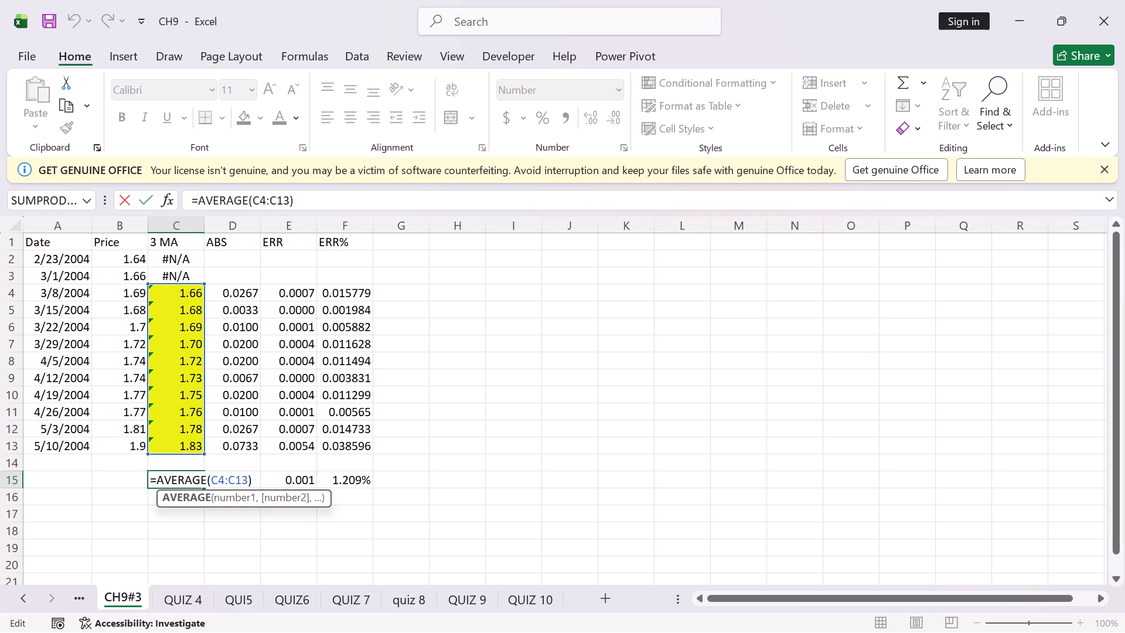
{"action": "left_click", "coordinate": [246, 478]}
{"action": "key", "text": "BackSpace"}
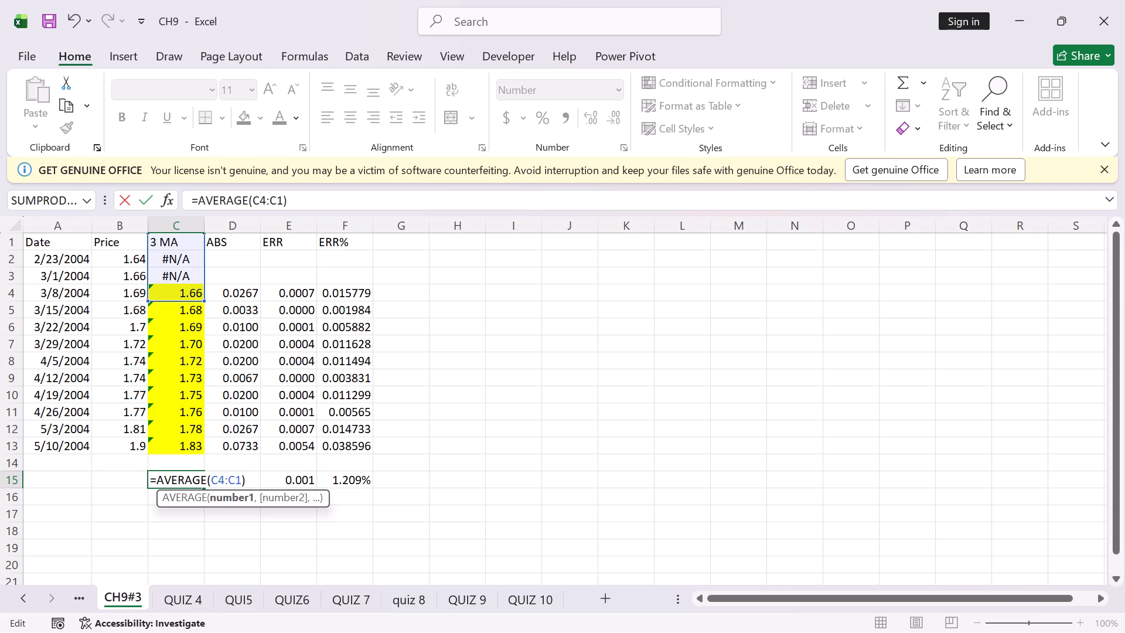
{"action": "key", "text": "3"}
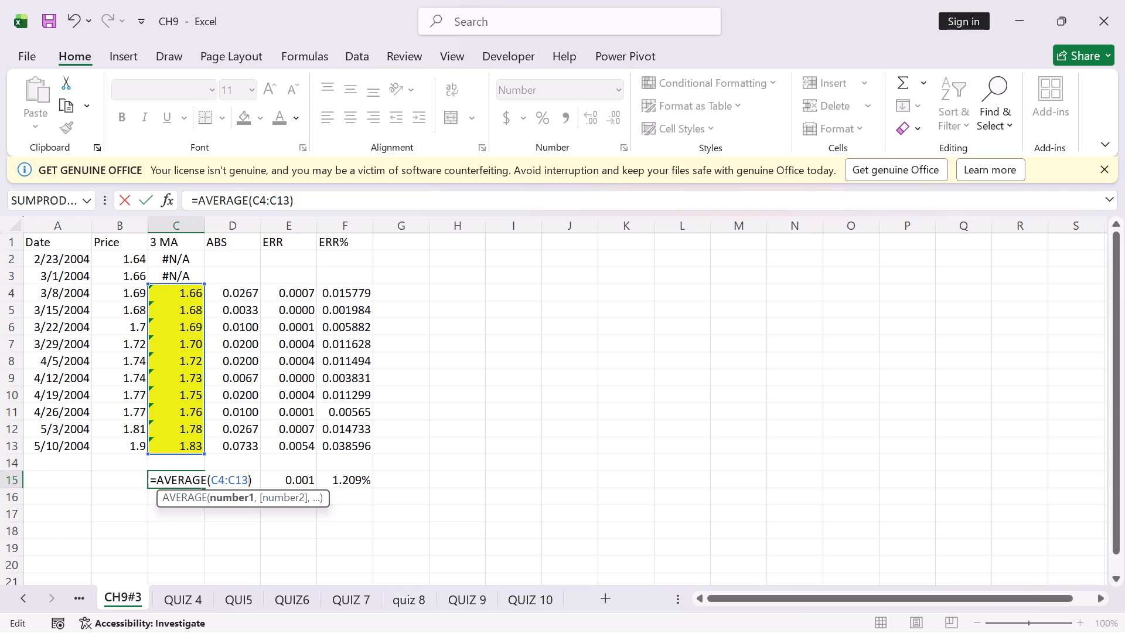
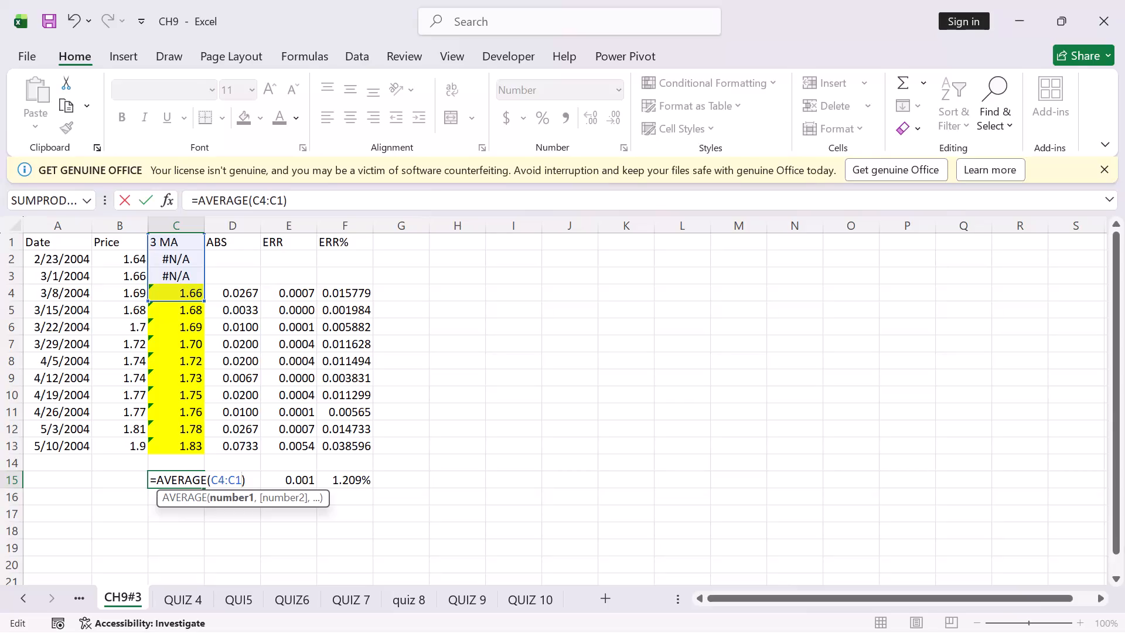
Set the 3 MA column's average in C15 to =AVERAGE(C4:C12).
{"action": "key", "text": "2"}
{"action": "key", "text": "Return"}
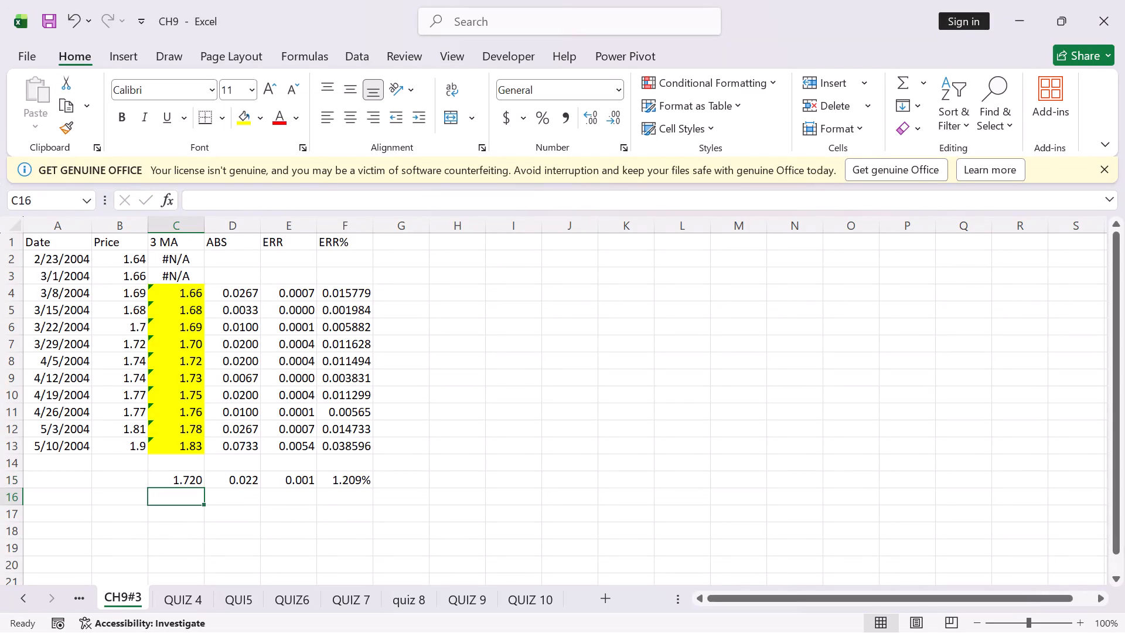
Correct the 3 MA column's average in C15 to =AVERAGE(C4:C13).
{"action": "double_click", "coordinate": [190, 474]}
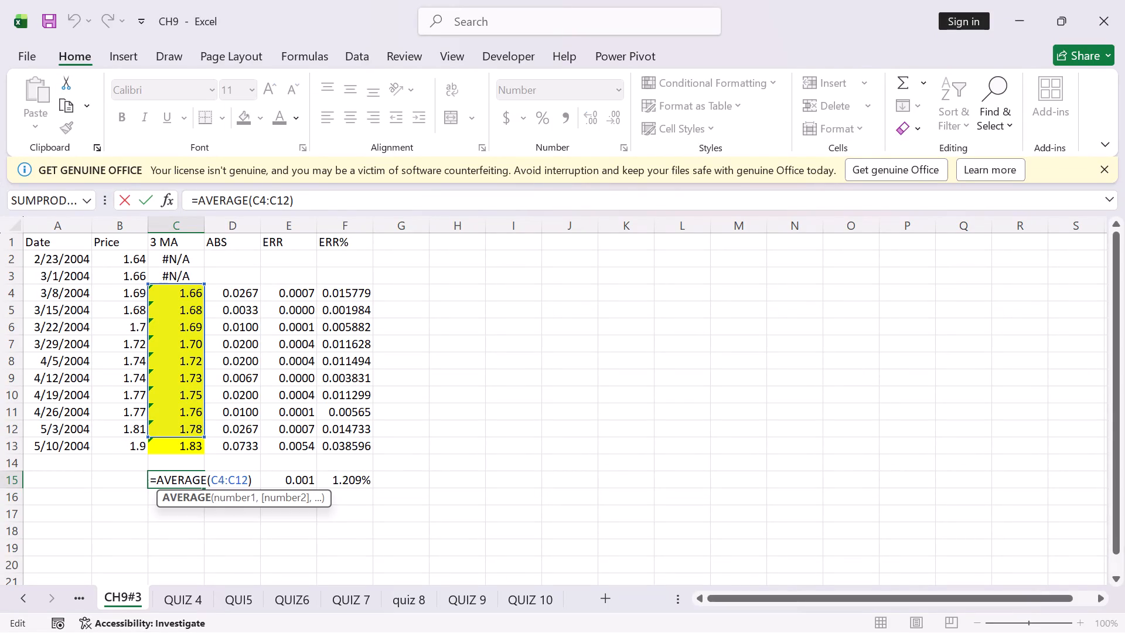
{"action": "left_click", "coordinate": [247, 479]}
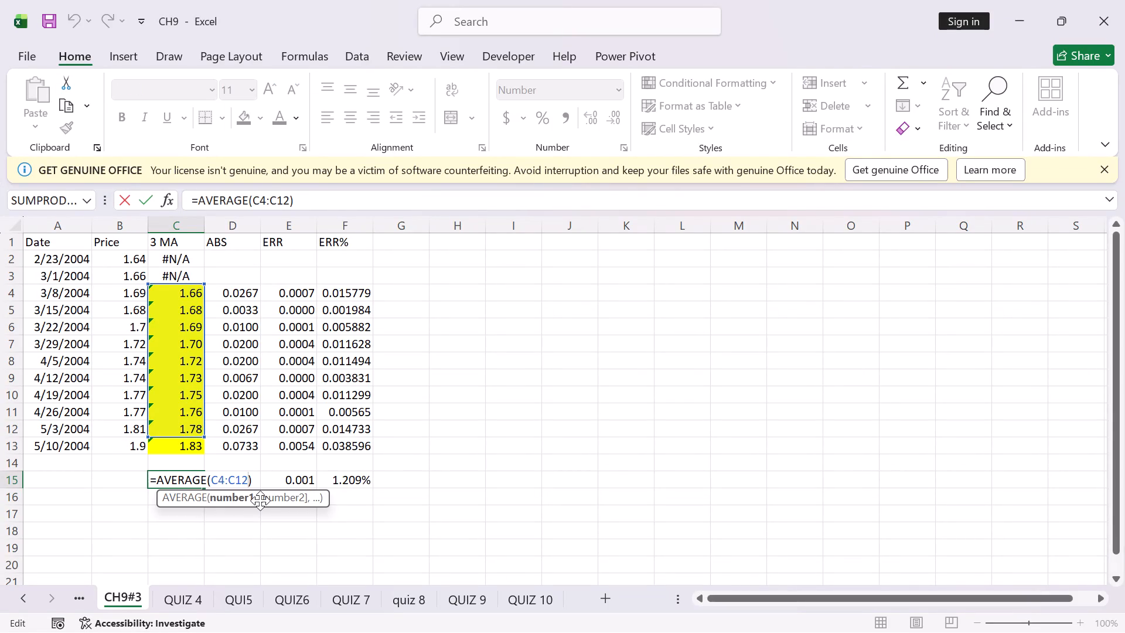
{"action": "key", "text": "BackSpace"}
{"action": "key", "text": "3"}
{"action": "key", "text": "Return"}
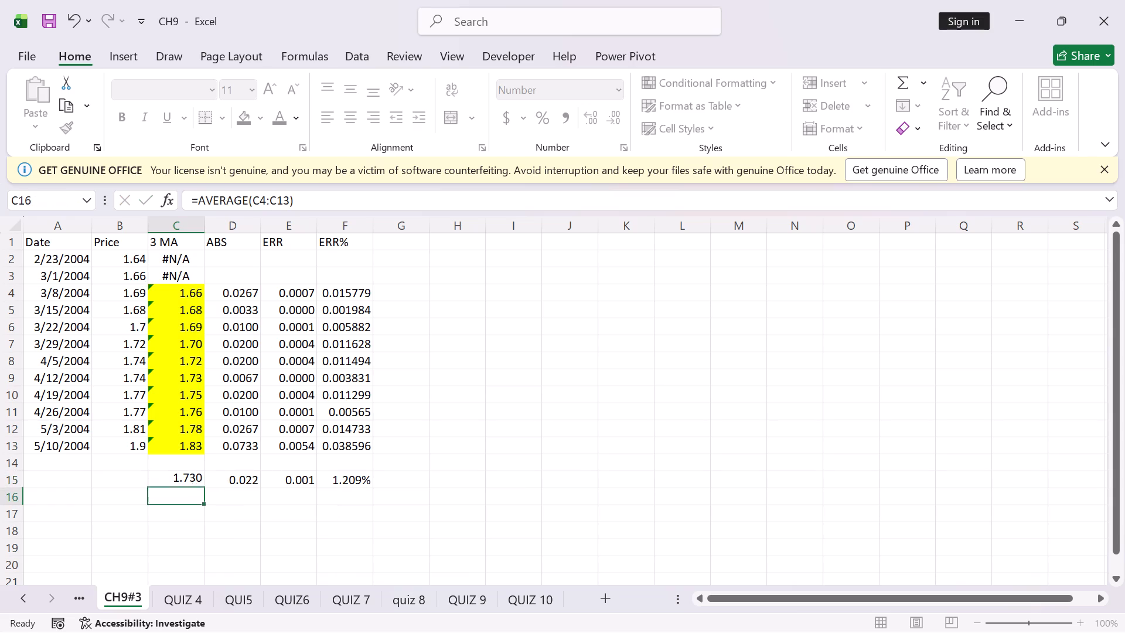
Look at the CH9#2 sheet, then open QUIZ 4 and look over its stock price forecast and error tables.
{"action": "left_click", "coordinate": [26, 600]}
{"action": "left_click", "coordinate": [116, 605]}
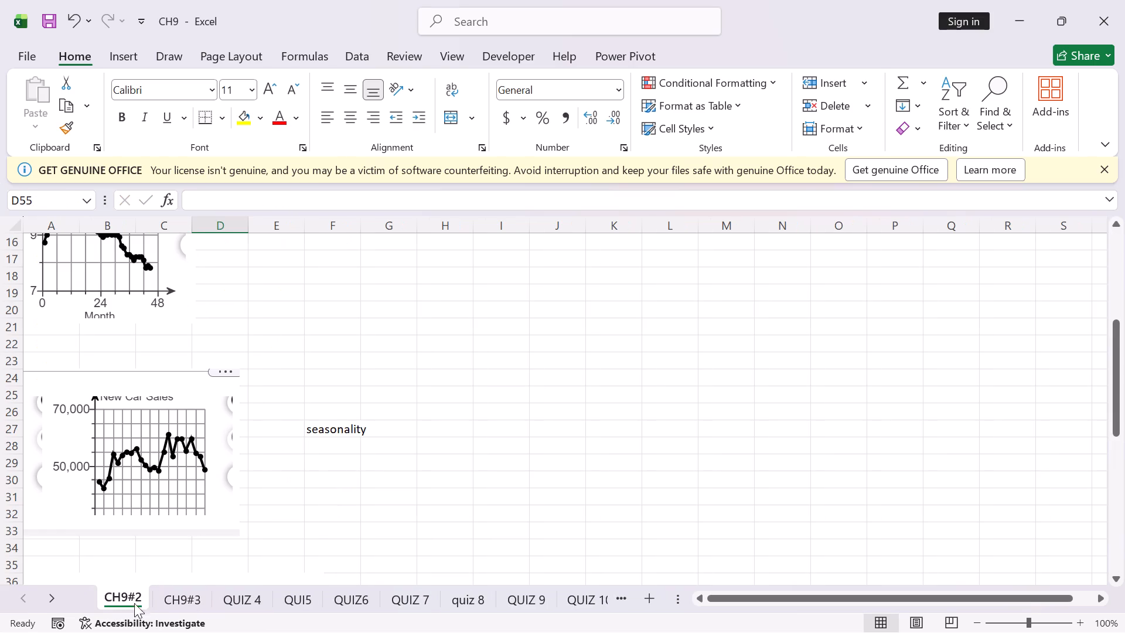
{"action": "left_click", "coordinate": [182, 603]}
{"action": "left_click", "coordinate": [233, 598]}
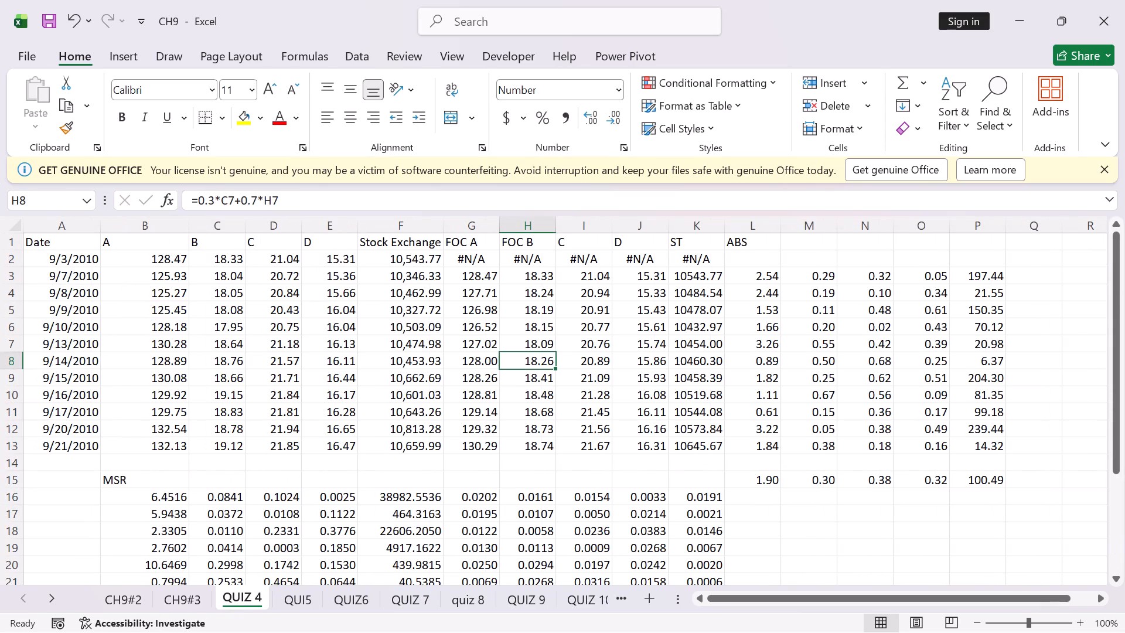
{"action": "scroll", "coordinate": [483, 481], "scroll_direction": "down", "scroll_amount": 2}
{"action": "scroll", "coordinate": [599, 494], "scroll_direction": "down", "scroll_amount": 2}
{"action": "scroll", "coordinate": [571, 480], "scroll_direction": "up", "scroll_amount": 3}
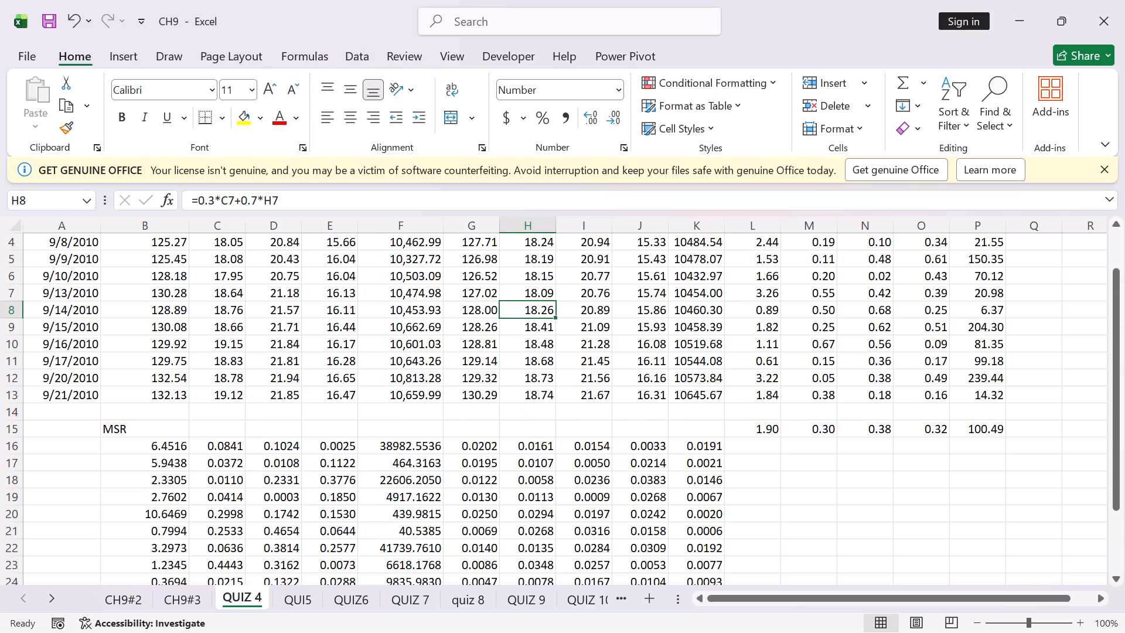
{"action": "scroll", "coordinate": [605, 466], "scroll_direction": "up", "scroll_amount": 1}
On QUIZ 4, inspect the smoothing formula in I13 of the stock C forecast and the FOC A formula in G12.
{"action": "left_click", "coordinate": [599, 445]}
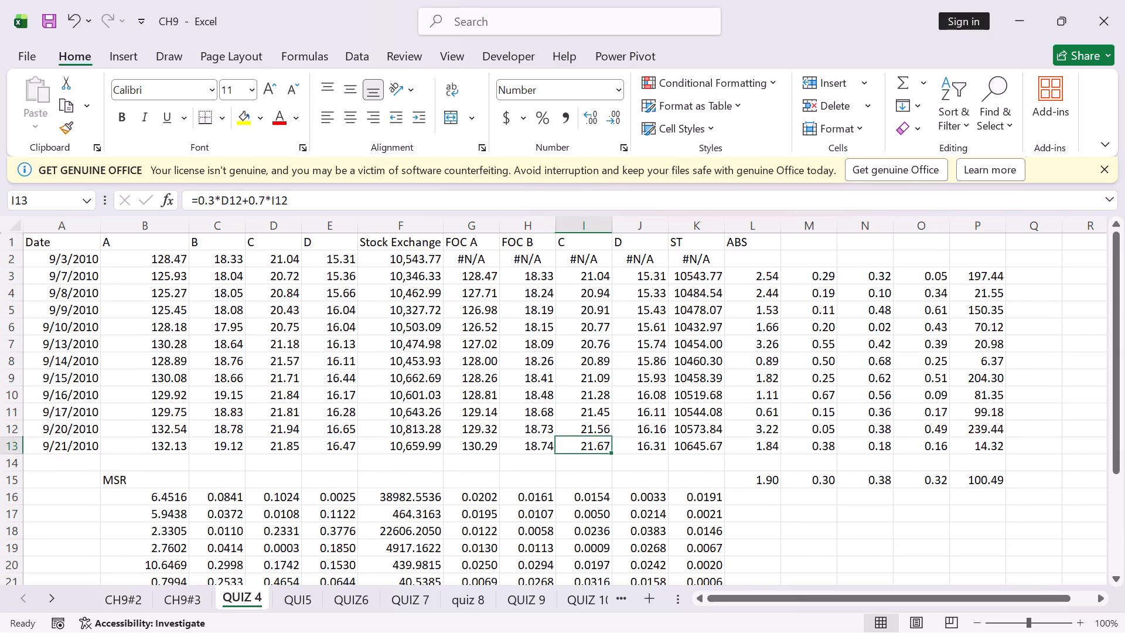
{"action": "double_click", "coordinate": [595, 446]}
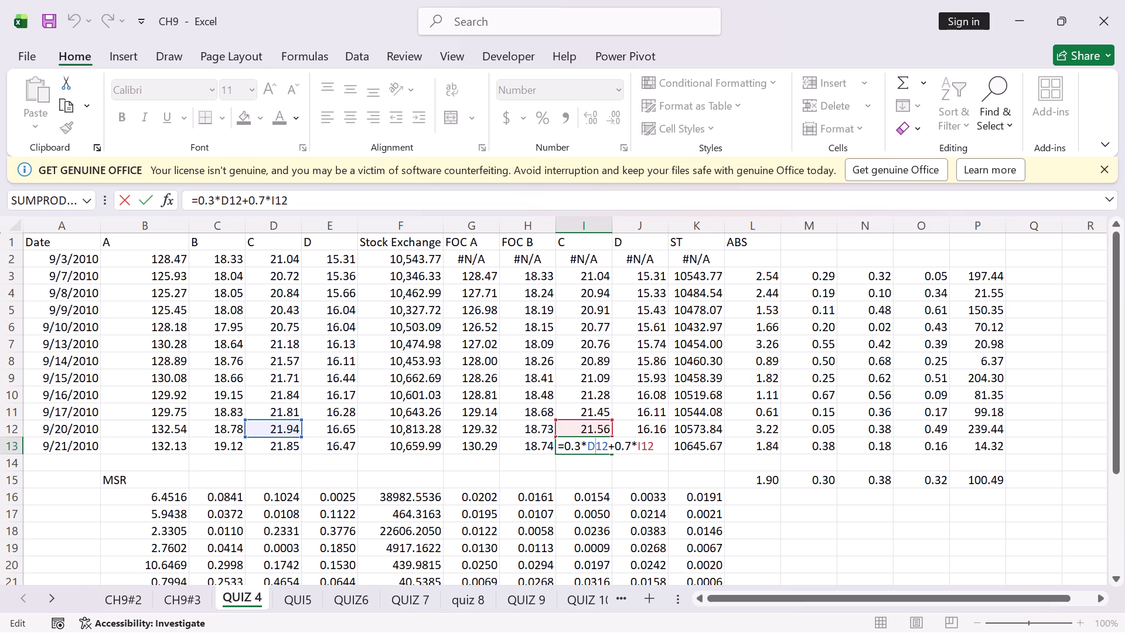
{"action": "key", "text": "Return"}
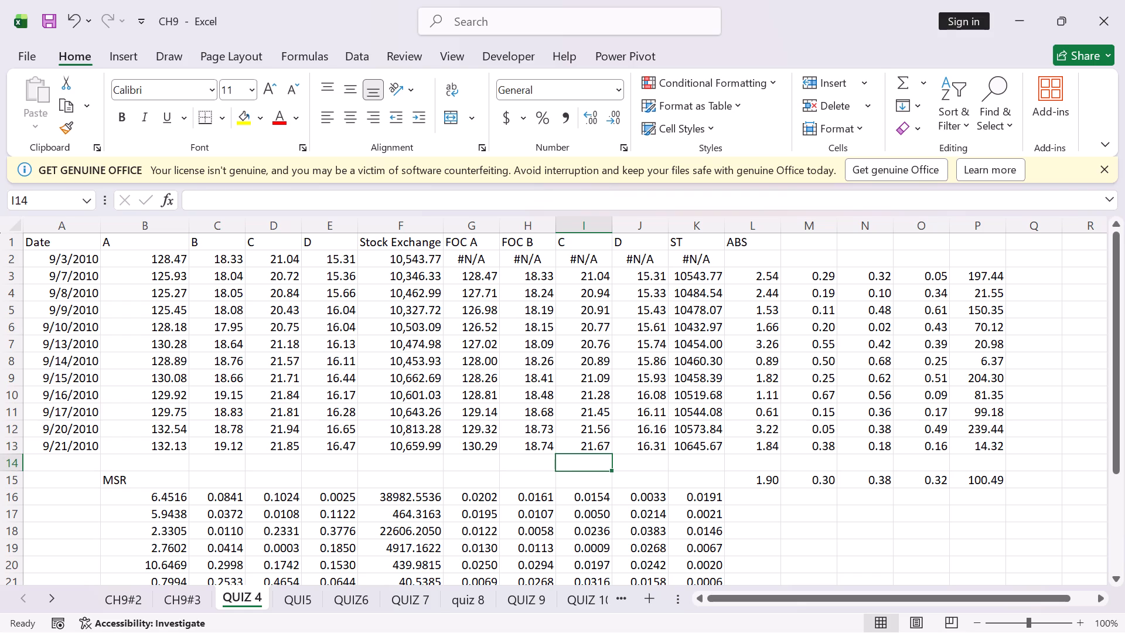
{"action": "double_click", "coordinate": [347, 427]}
{"action": "left_click", "coordinate": [462, 431]}
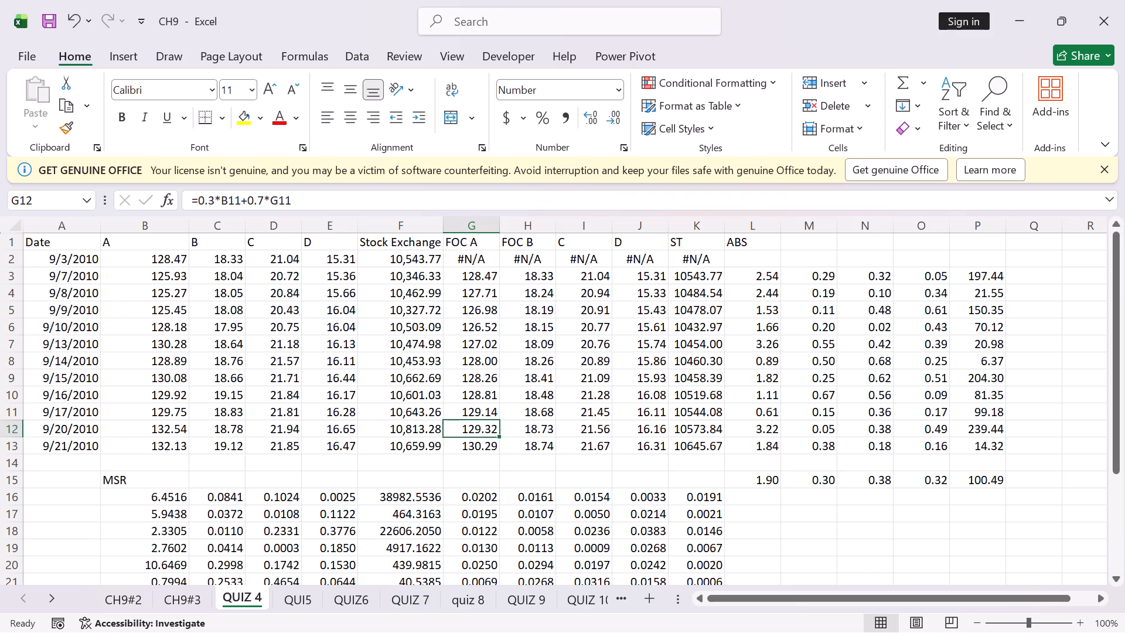
Inspect the stock D forecast formulas in J3, J6 and J7, leaving them unchanged.
{"action": "double_click", "coordinate": [647, 277]}
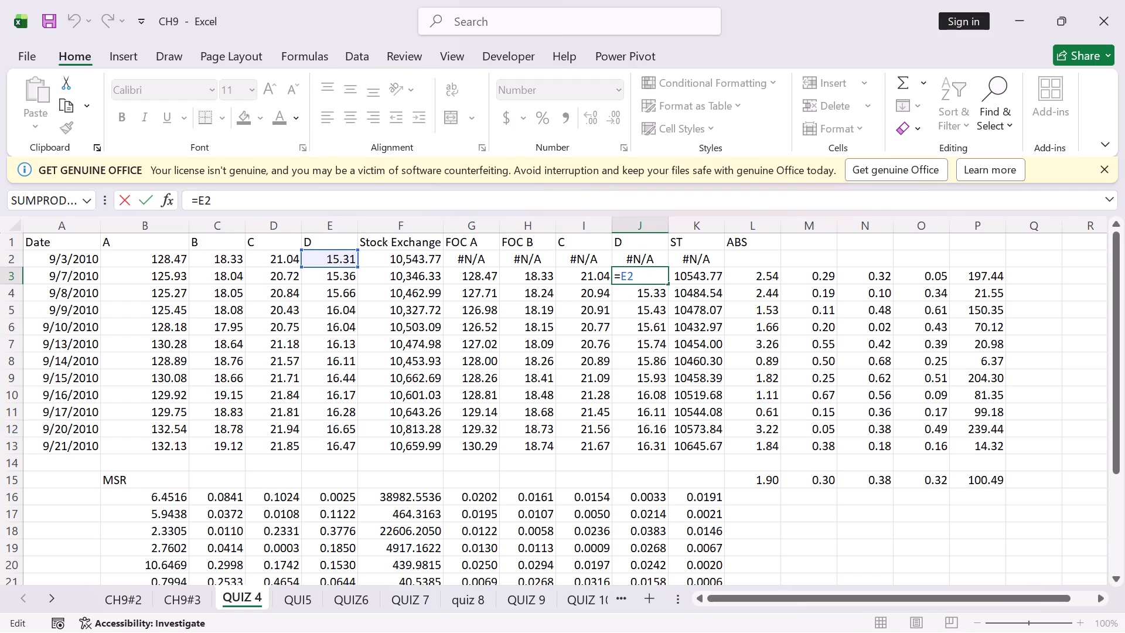
{"action": "left_click", "coordinate": [649, 308]}
{"action": "double_click", "coordinate": [653, 326]}
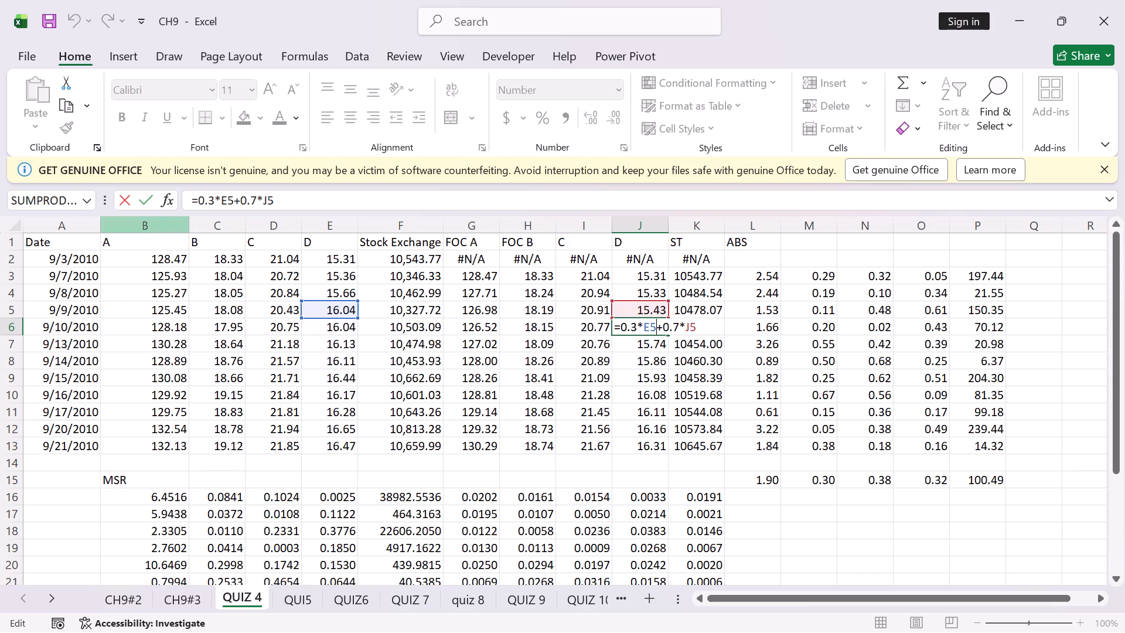
{"action": "left_click", "coordinate": [146, 197]}
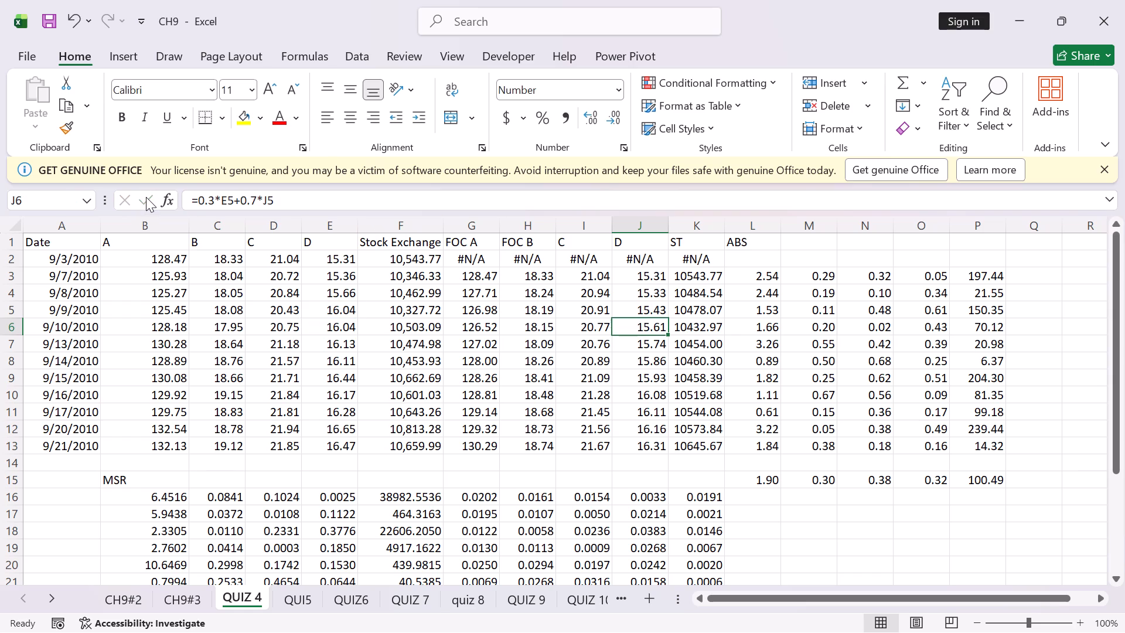
{"action": "double_click", "coordinate": [649, 343]}
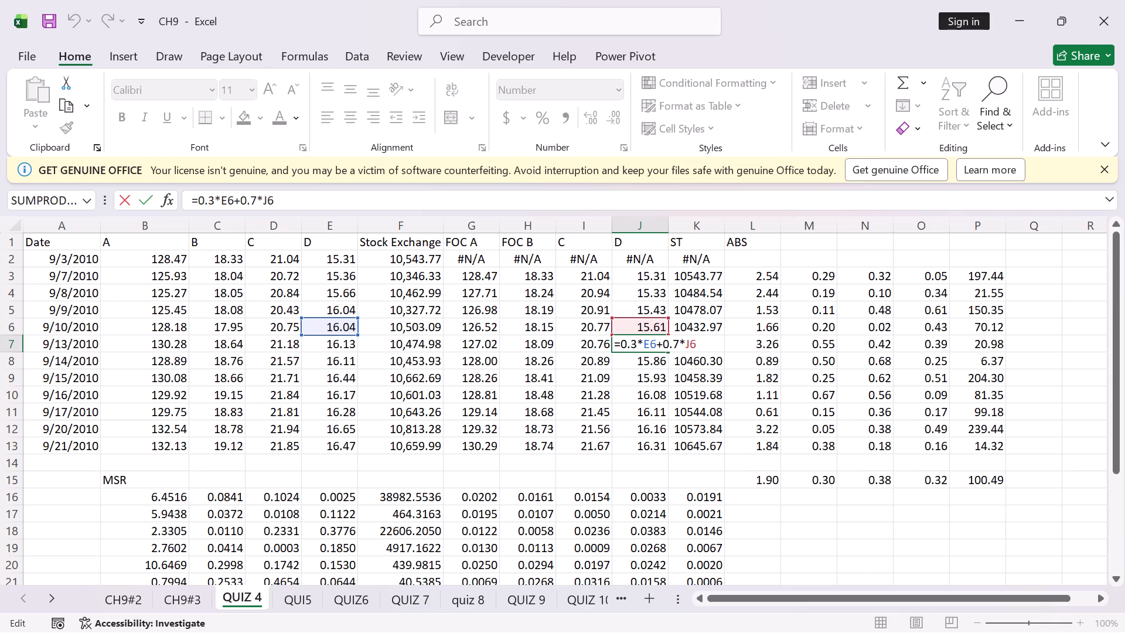
{"action": "left_click", "coordinate": [680, 341]}
{"action": "left_click", "coordinate": [698, 343]}
{"action": "left_click", "coordinate": [147, 202]}
Inspect the ST forecast formulas for the stock exchange in K6, K8, K10 and K13 without changing them.
{"action": "double_click", "coordinate": [688, 328]}
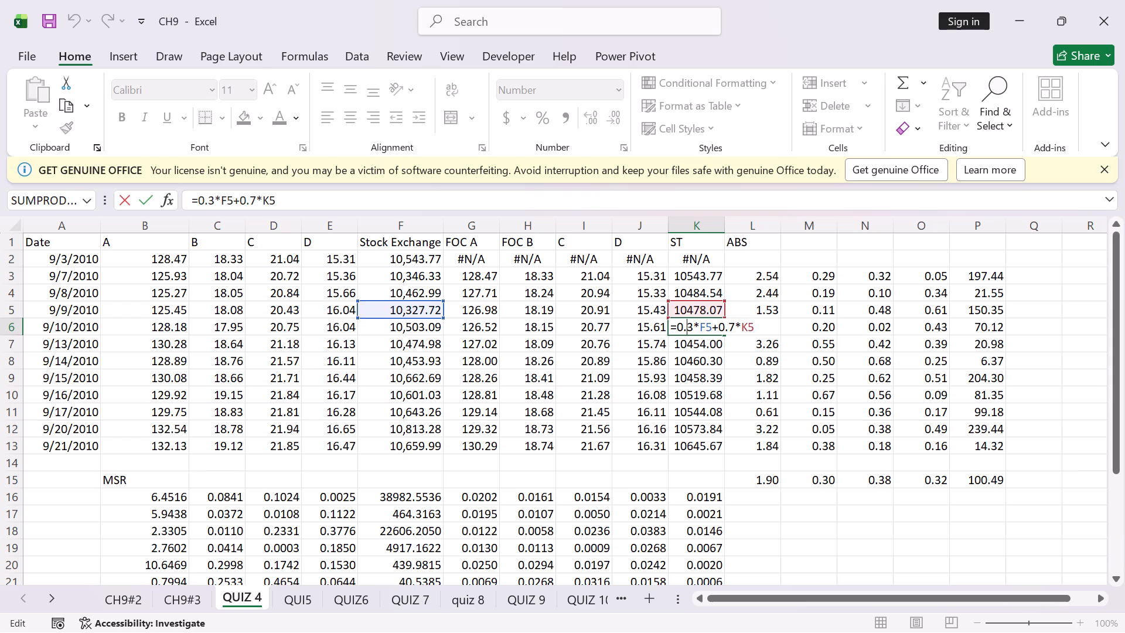
{"action": "left_click", "coordinate": [148, 203]}
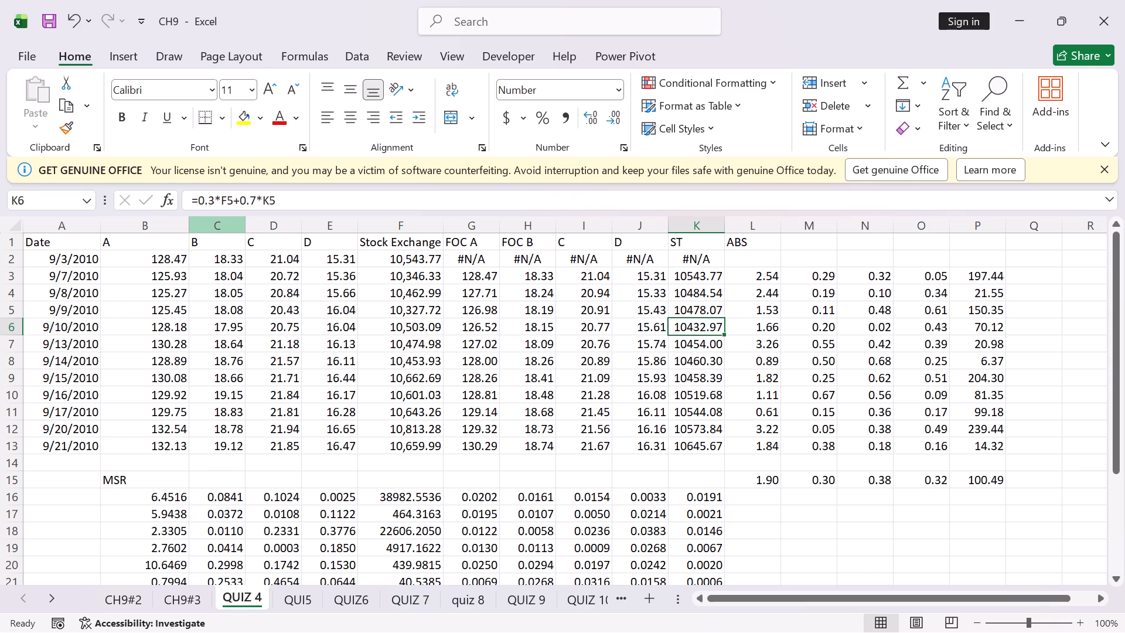
{"action": "double_click", "coordinate": [680, 363]}
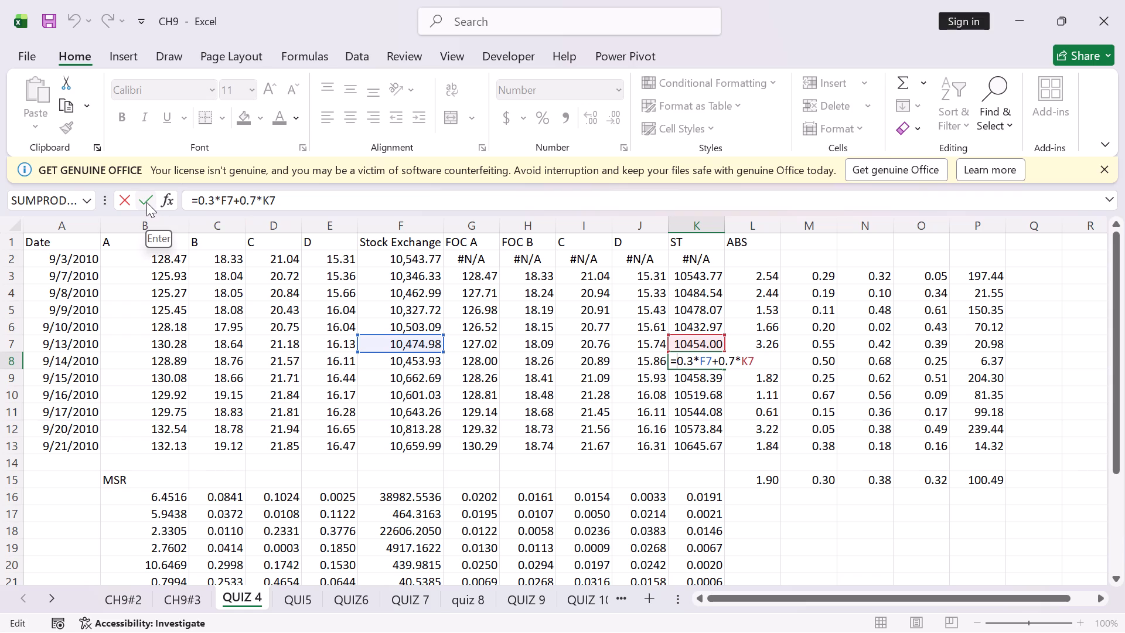
{"action": "left_click", "coordinate": [146, 202]}
{"action": "double_click", "coordinate": [691, 396]}
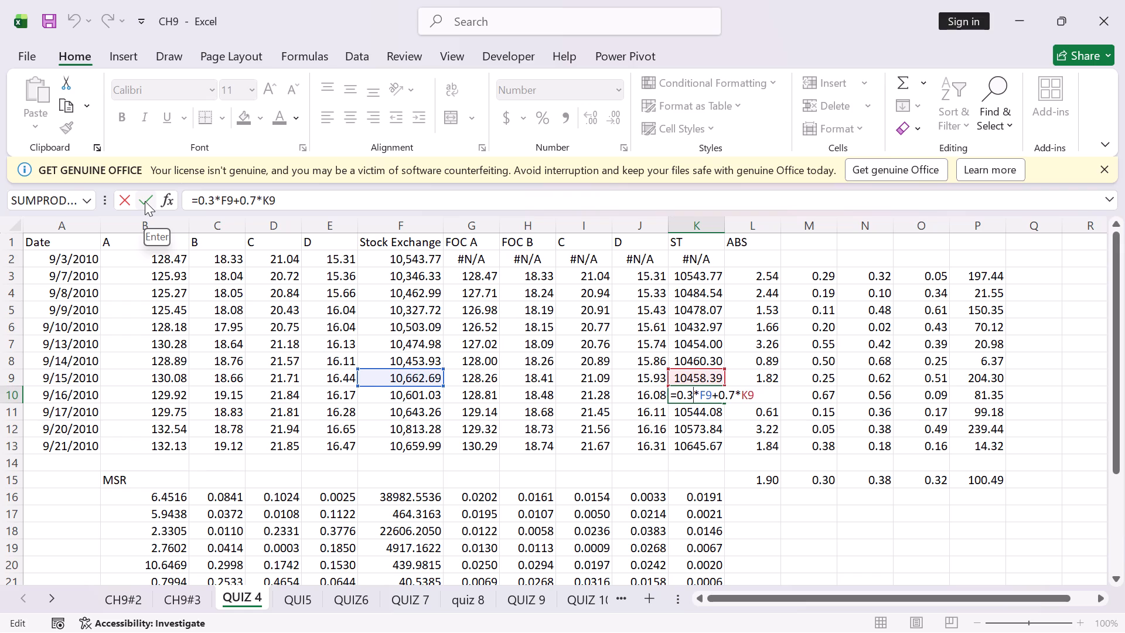
{"action": "left_click", "coordinate": [145, 201]}
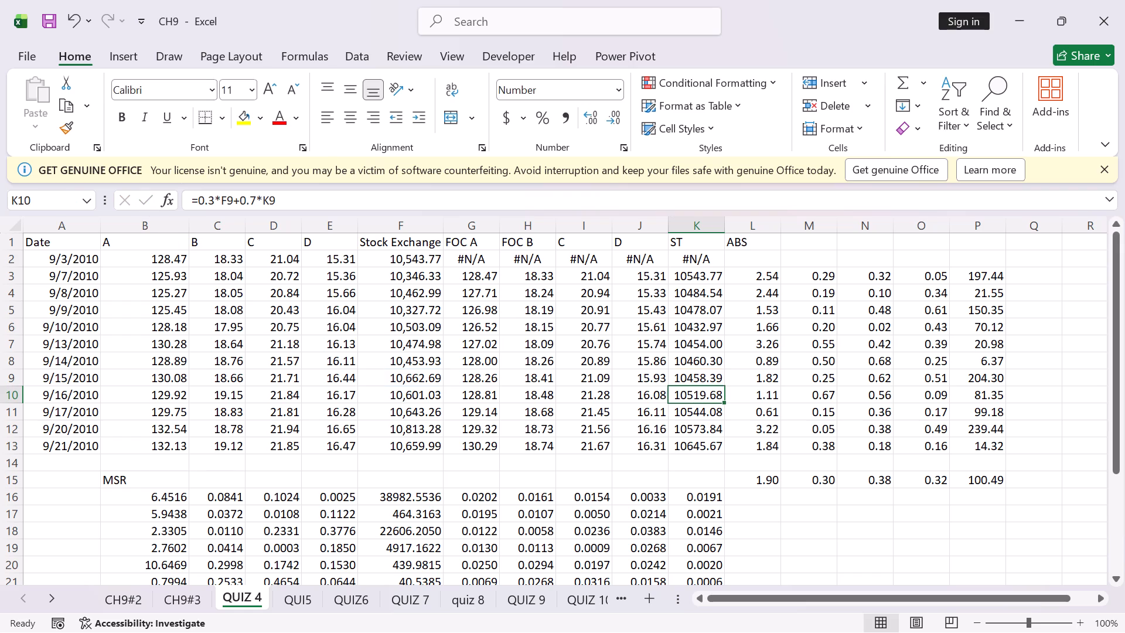
{"action": "double_click", "coordinate": [697, 435]}
{"action": "double_click", "coordinate": [695, 441]}
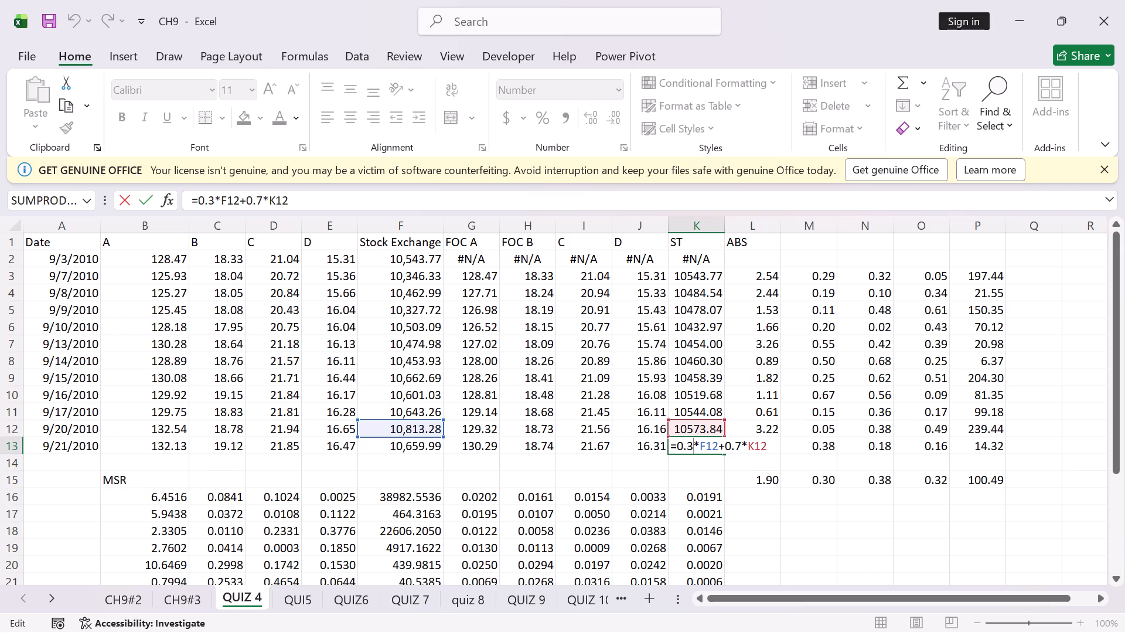
{"action": "left_click", "coordinate": [149, 195]}
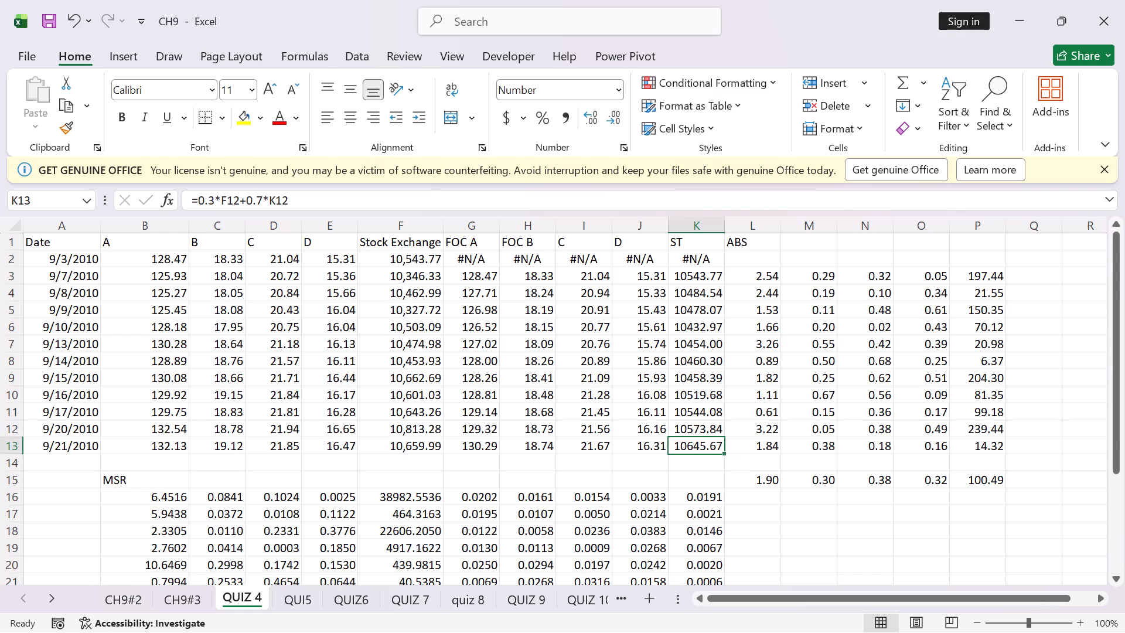
{"action": "double_click", "coordinate": [701, 360]}
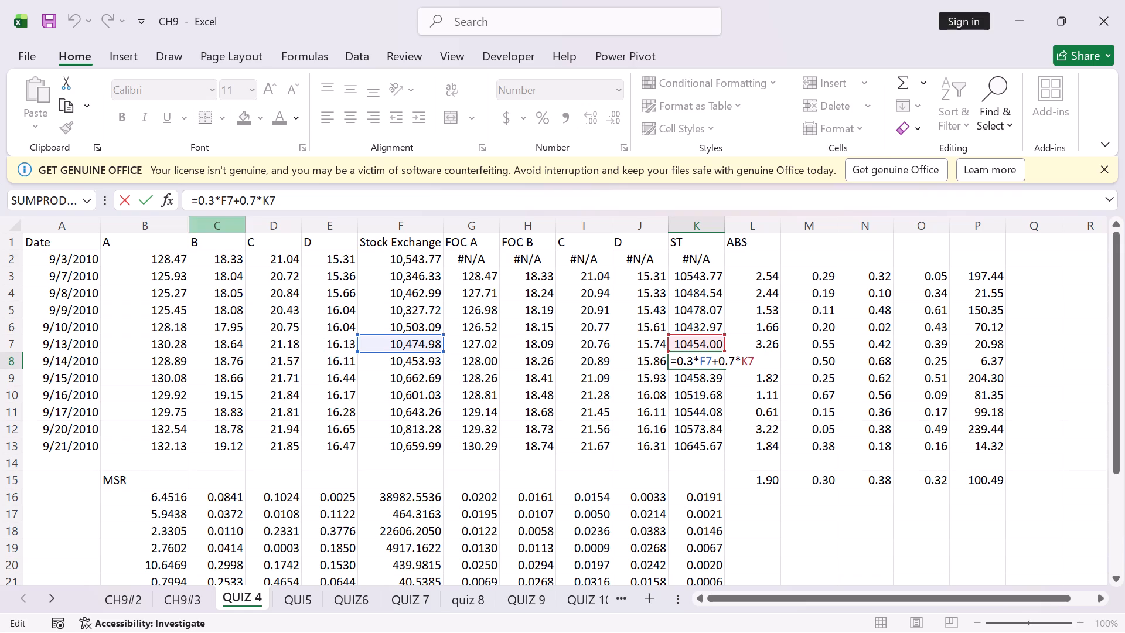
{"action": "left_click", "coordinate": [143, 200]}
Review the 9/21/2010 forecast formulas for C, D and ST in I13, J13 and K13.
{"action": "double_click", "coordinate": [607, 445]}
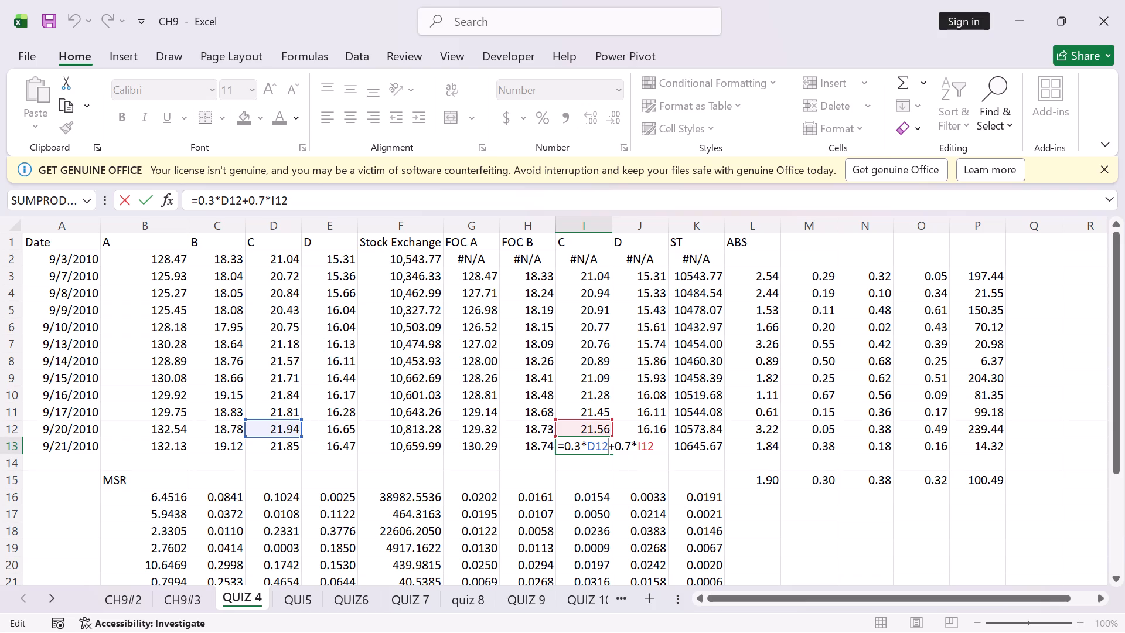
{"action": "left_click", "coordinate": [148, 194]}
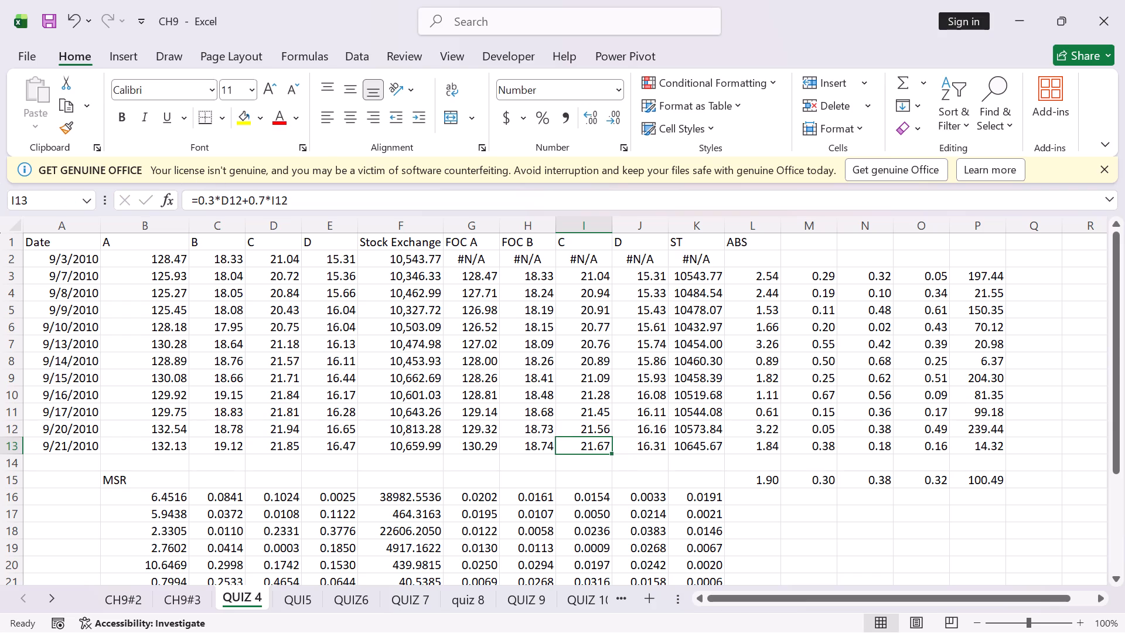
{"action": "double_click", "coordinate": [647, 440]}
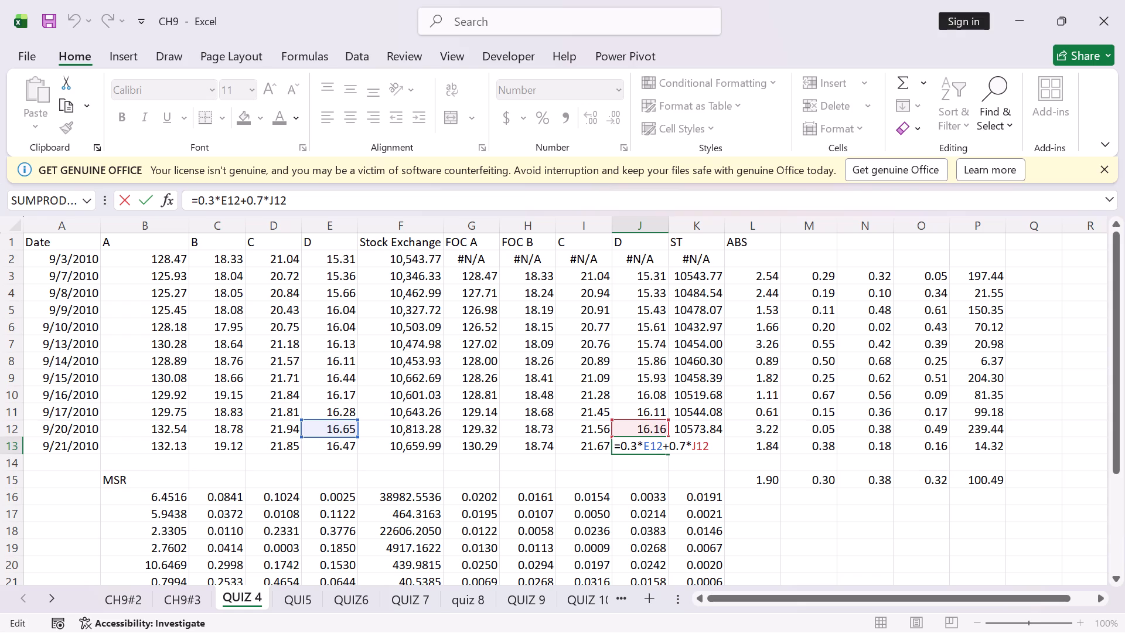
{"action": "left_click", "coordinate": [149, 200]}
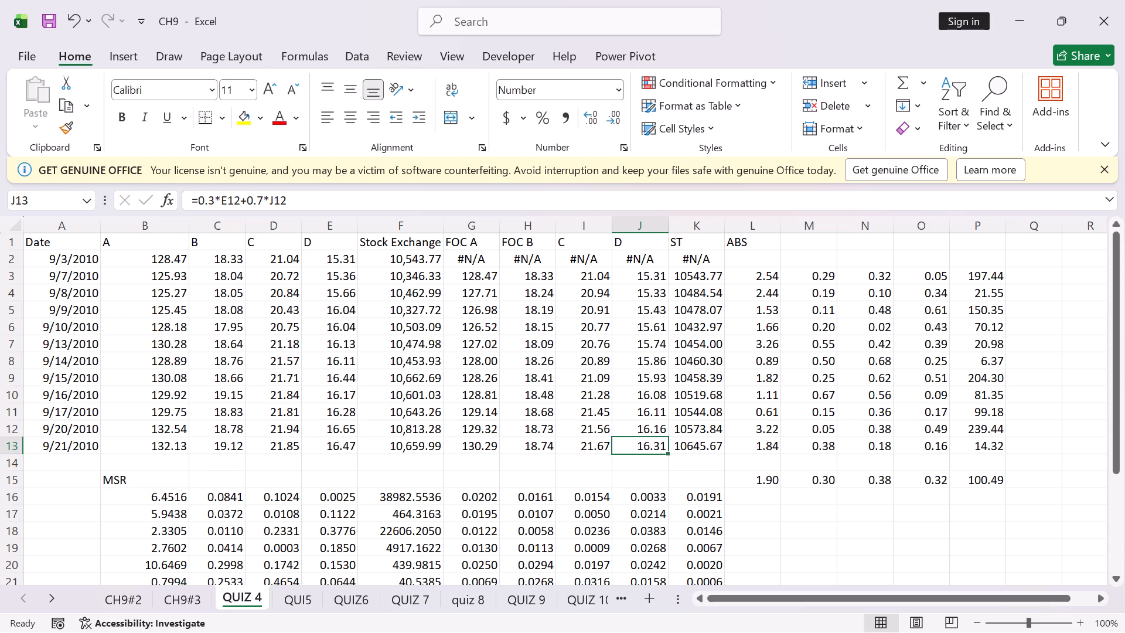
{"action": "double_click", "coordinate": [705, 448]}
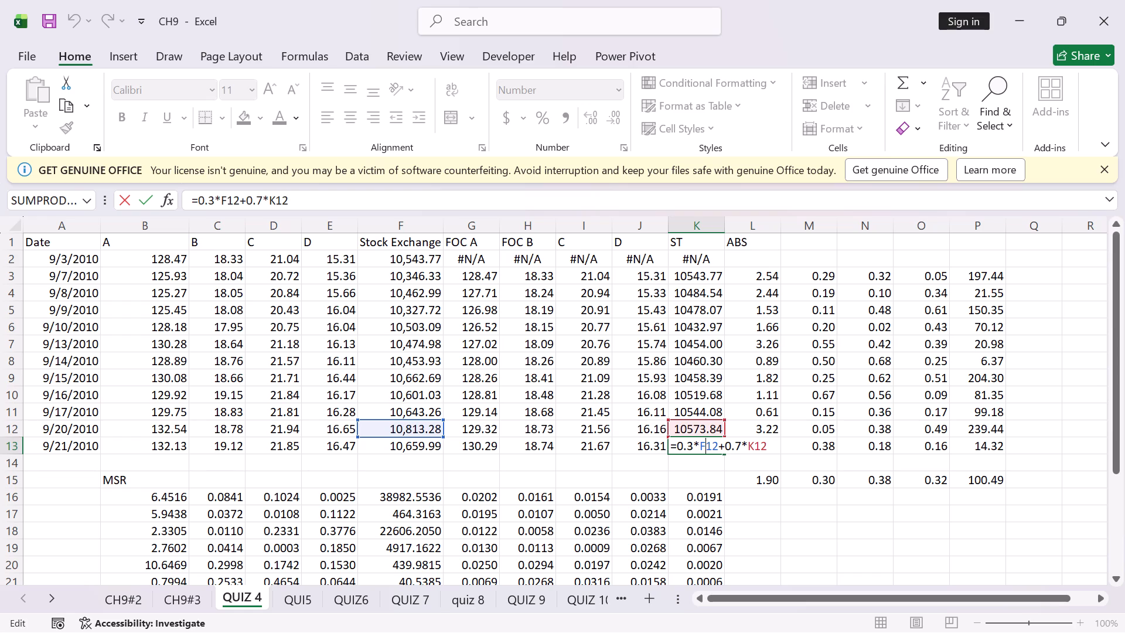
{"action": "key", "text": "Return"}
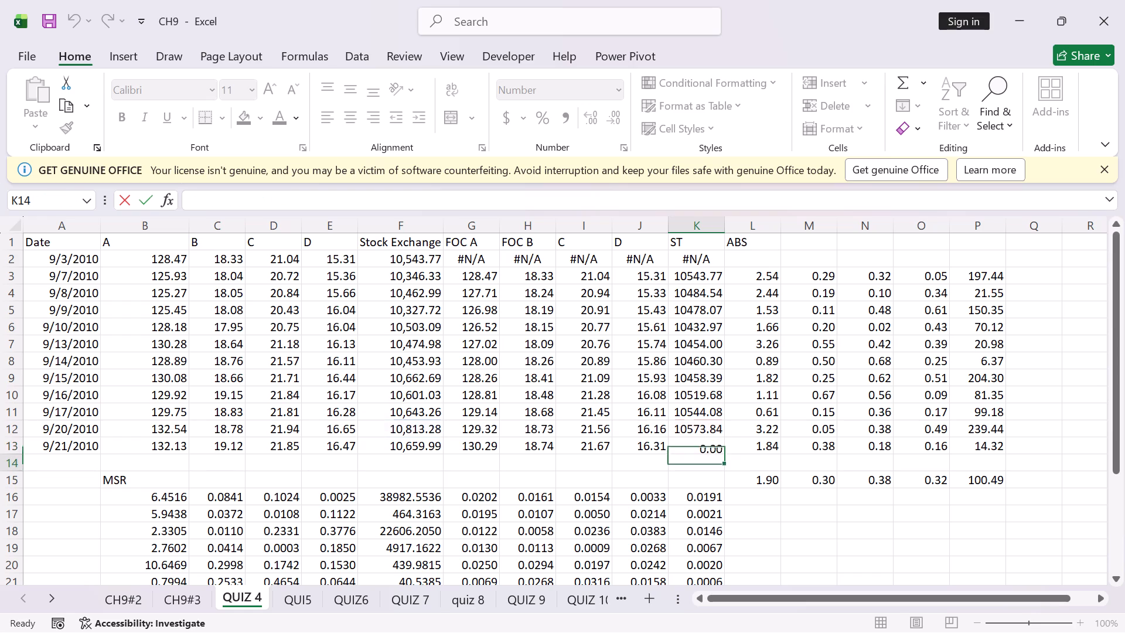
Inspect the absolute error formulas for stock A in L13, L4 and L3 of the ABS column.
{"action": "double_click", "coordinate": [762, 447]}
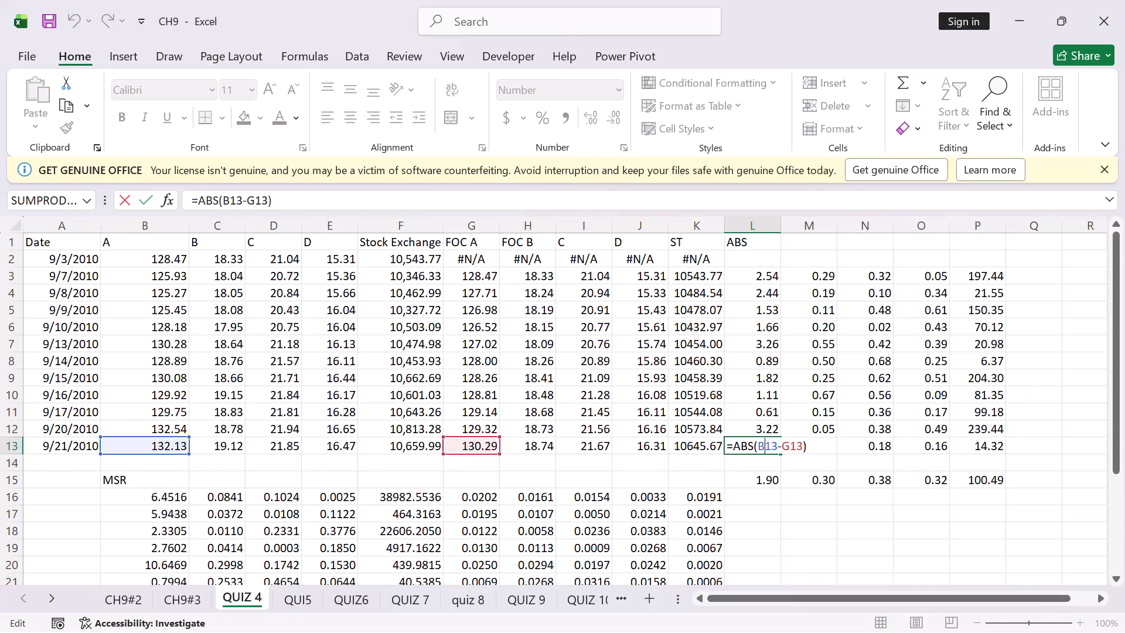
{"action": "left_click", "coordinate": [800, 447]}
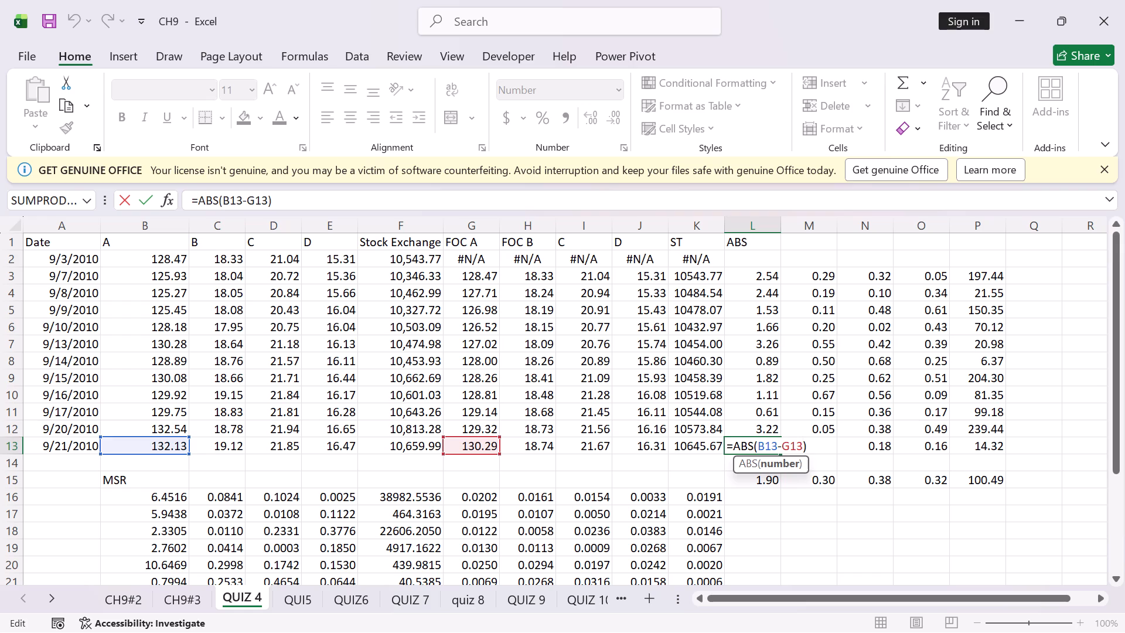
{"action": "left_click", "coordinate": [150, 205]}
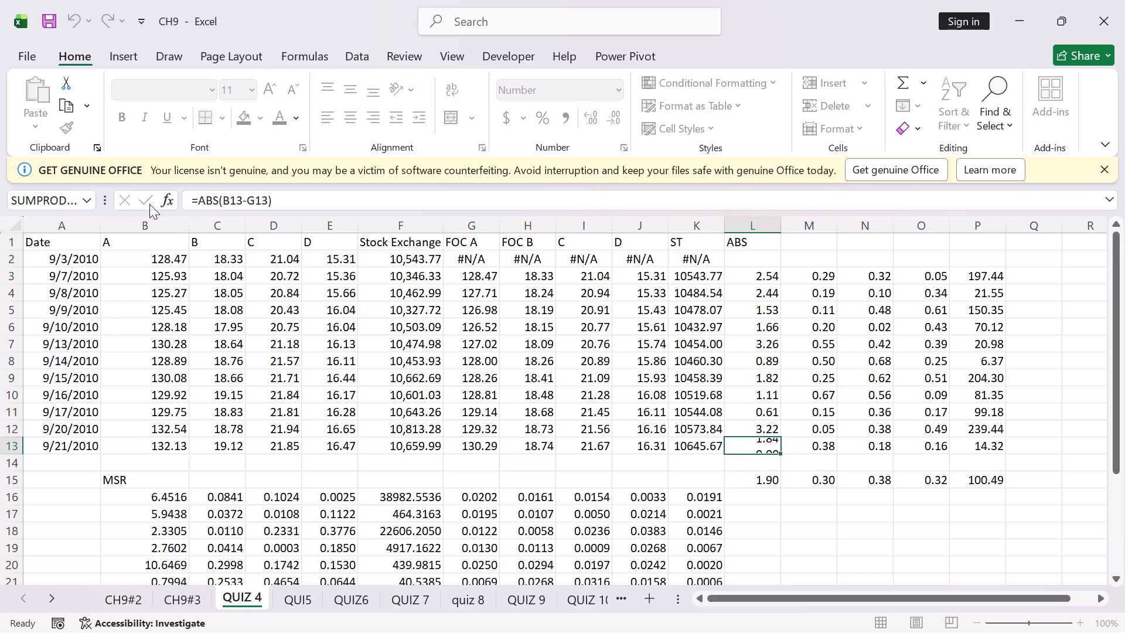
{"action": "left_click", "coordinate": [758, 273]}
{"action": "left_click", "coordinate": [760, 278]}
{"action": "double_click", "coordinate": [763, 294]}
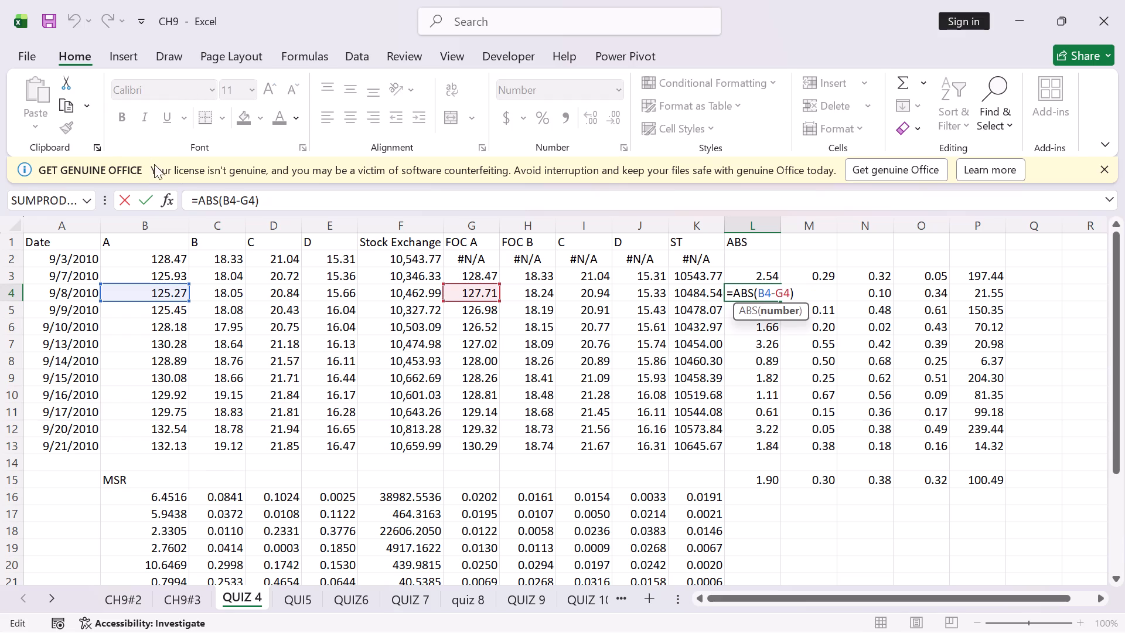
{"action": "left_click", "coordinate": [147, 206]}
{"action": "double_click", "coordinate": [755, 278]}
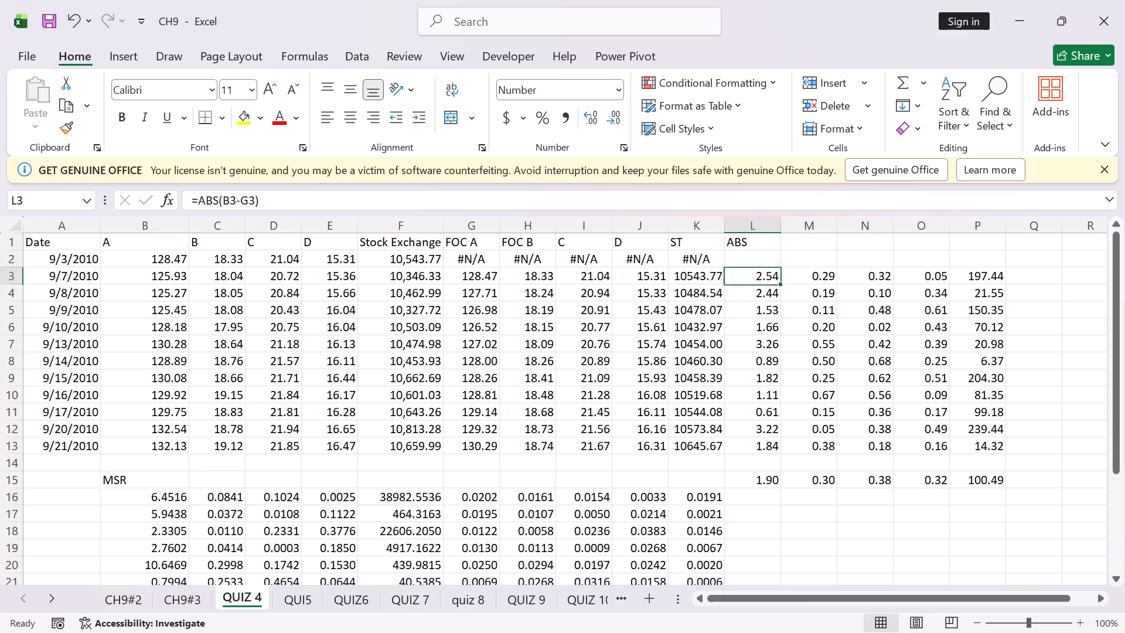
{"action": "left_click", "coordinate": [775, 278]}
{"action": "left_click", "coordinate": [783, 277]}
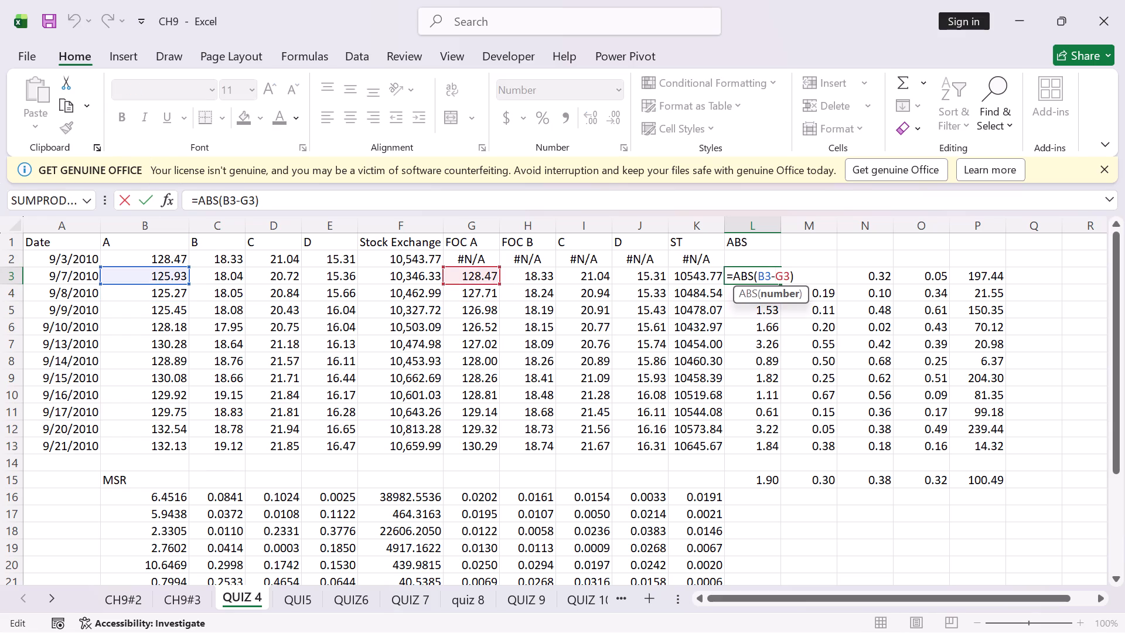
{"action": "left_click", "coordinate": [147, 193]}
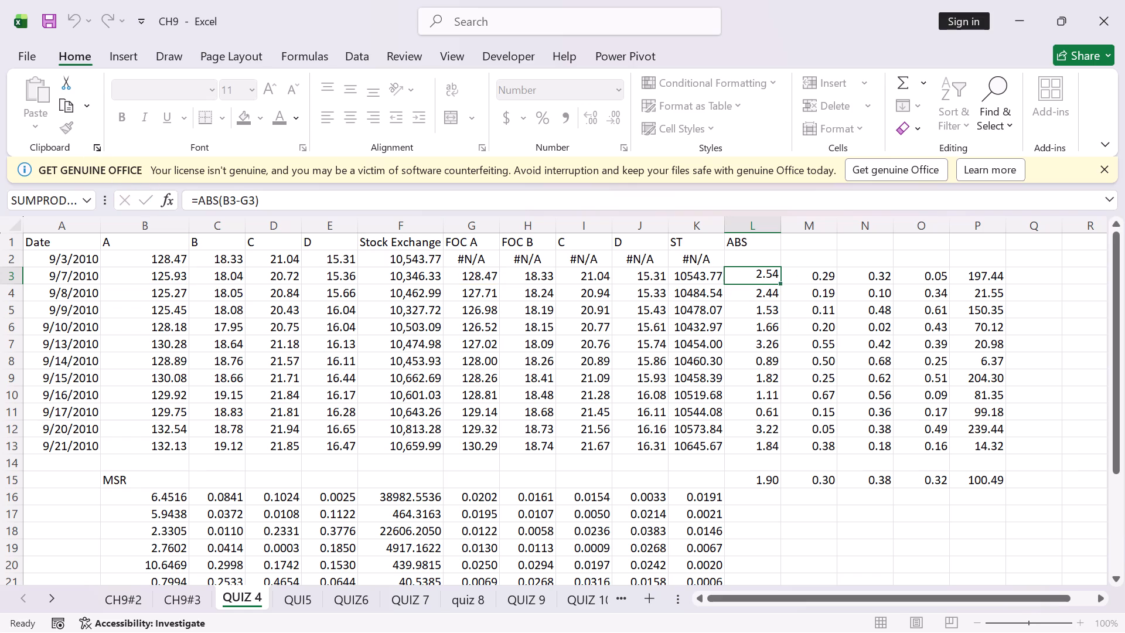
Inspect the absolute error formulas for stock B in M3, M6 and M7.
{"action": "double_click", "coordinate": [822, 278]}
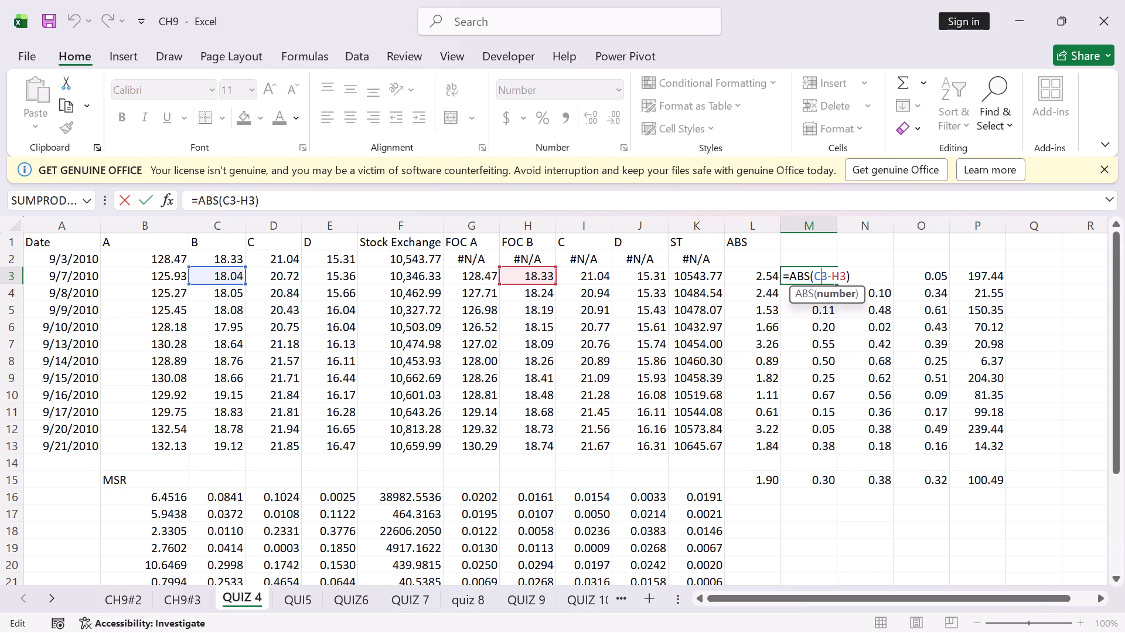
{"action": "left_click", "coordinate": [154, 197]}
{"action": "double_click", "coordinate": [828, 333]}
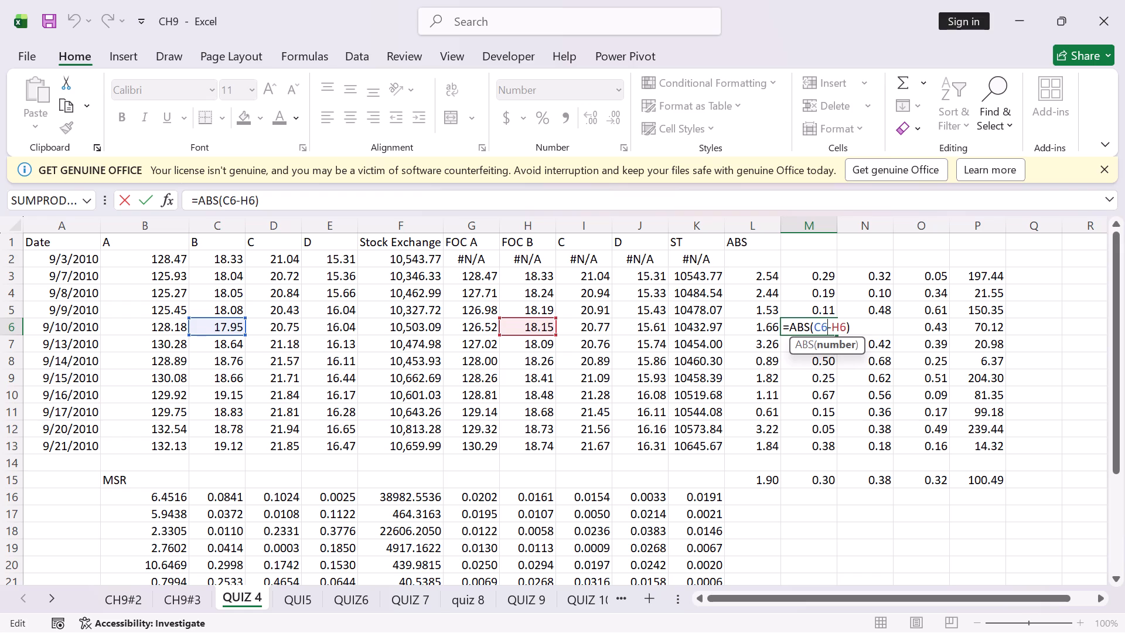
{"action": "left_click", "coordinate": [152, 202]}
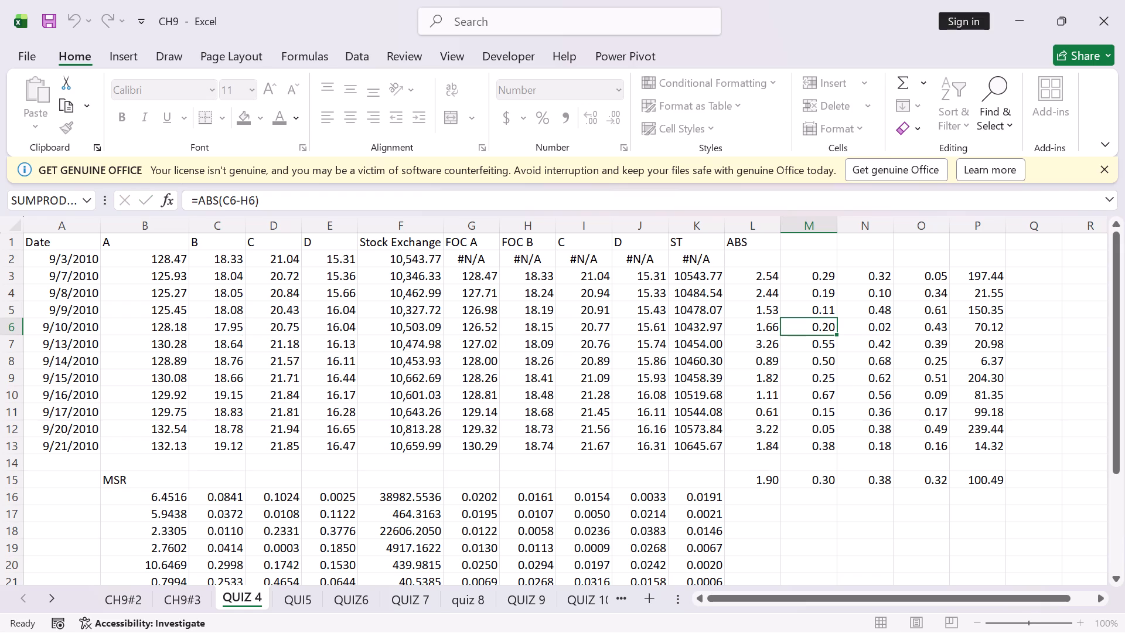
{"action": "double_click", "coordinate": [821, 345]}
{"action": "double_click", "coordinate": [822, 343]}
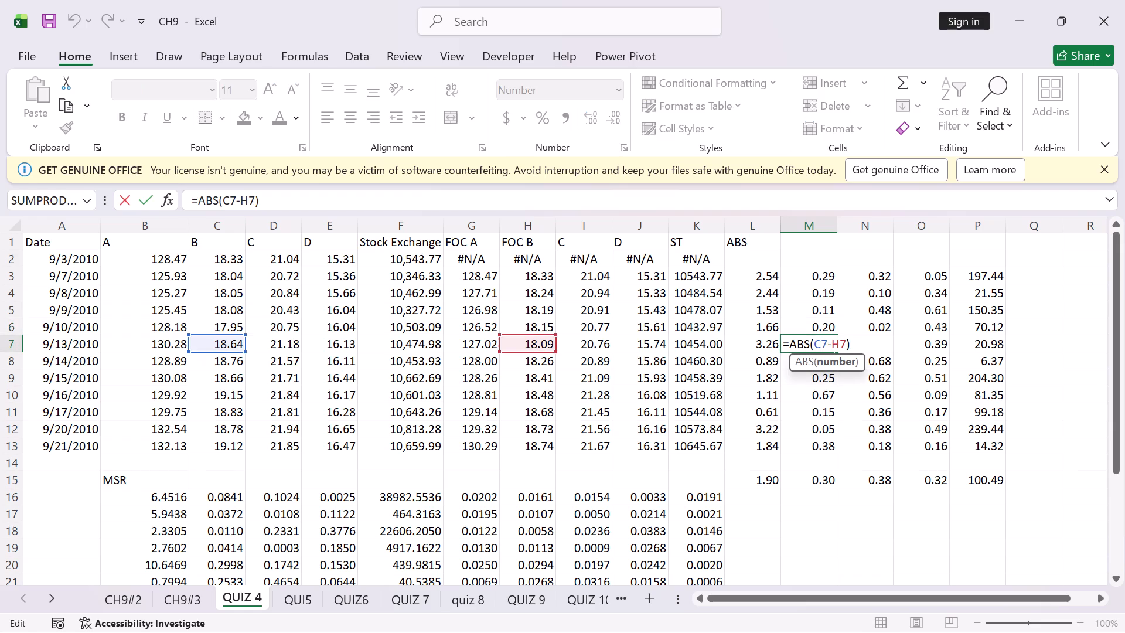
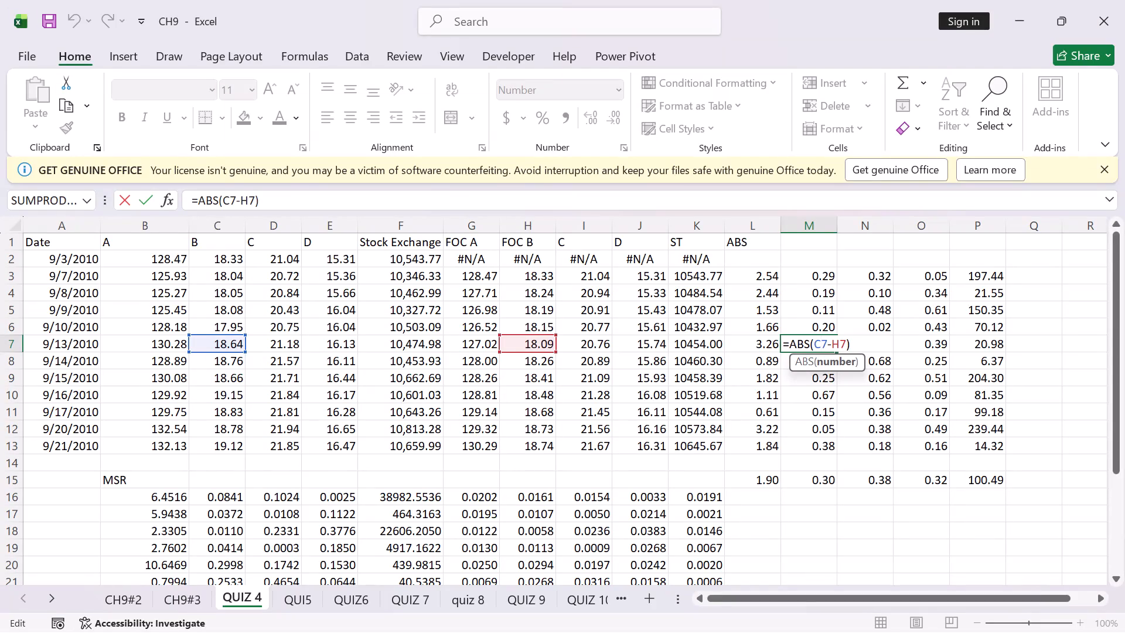
Finish checking M7 and inspect the absolute error formulas for stock B in M9 and M10.
{"action": "left_click", "coordinate": [154, 200]}
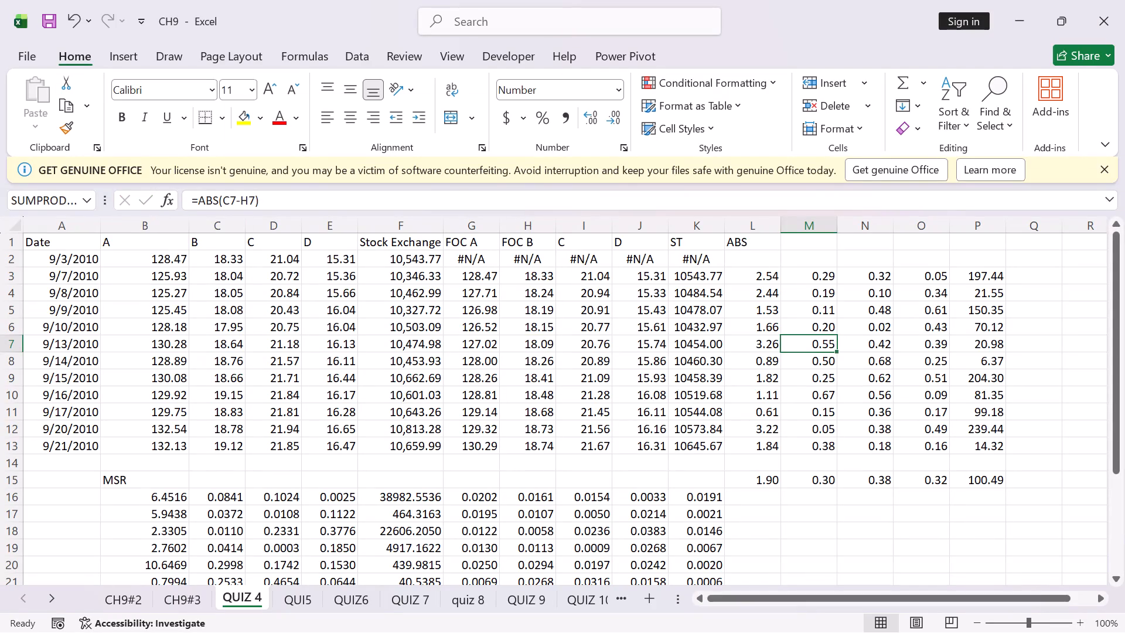
{"action": "double_click", "coordinate": [818, 382]}
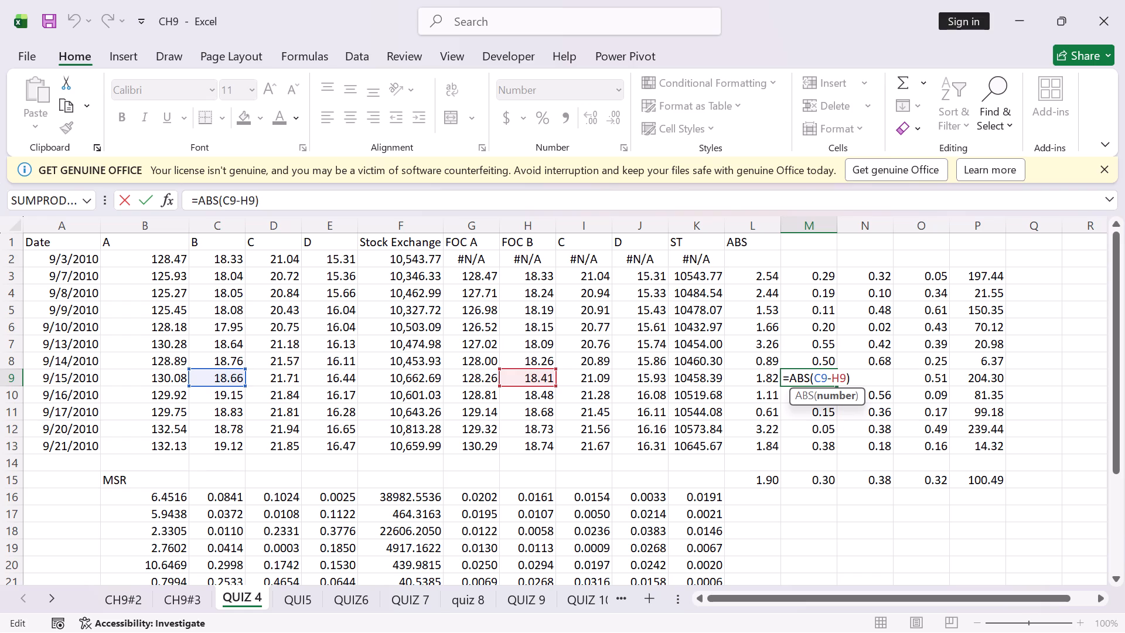
{"action": "left_click", "coordinate": [139, 195]}
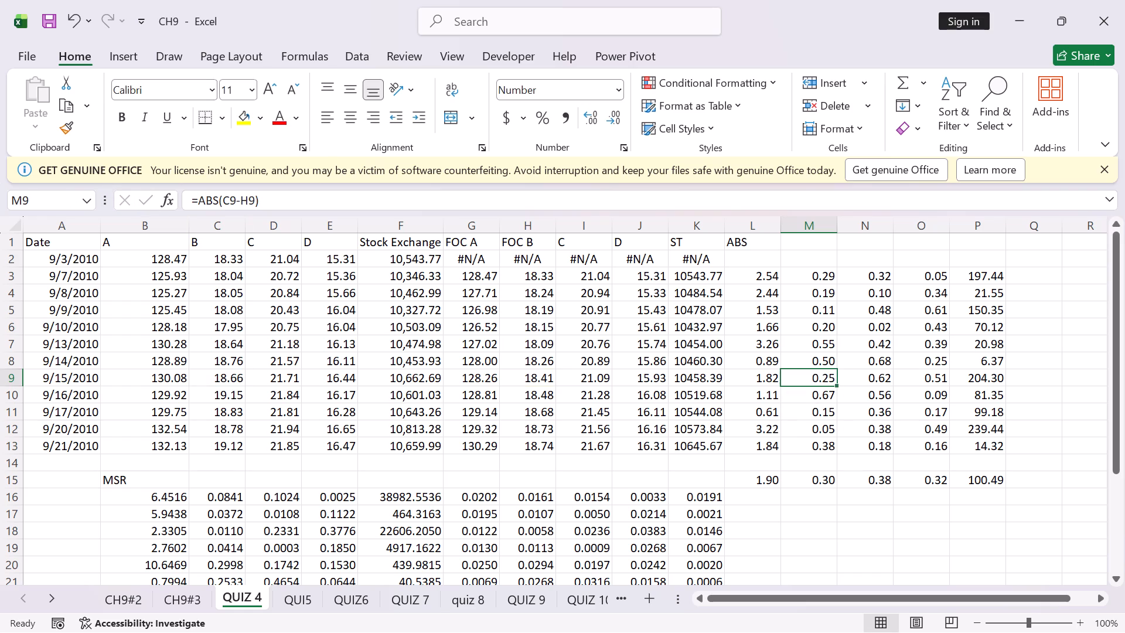
{"action": "double_click", "coordinate": [806, 397]}
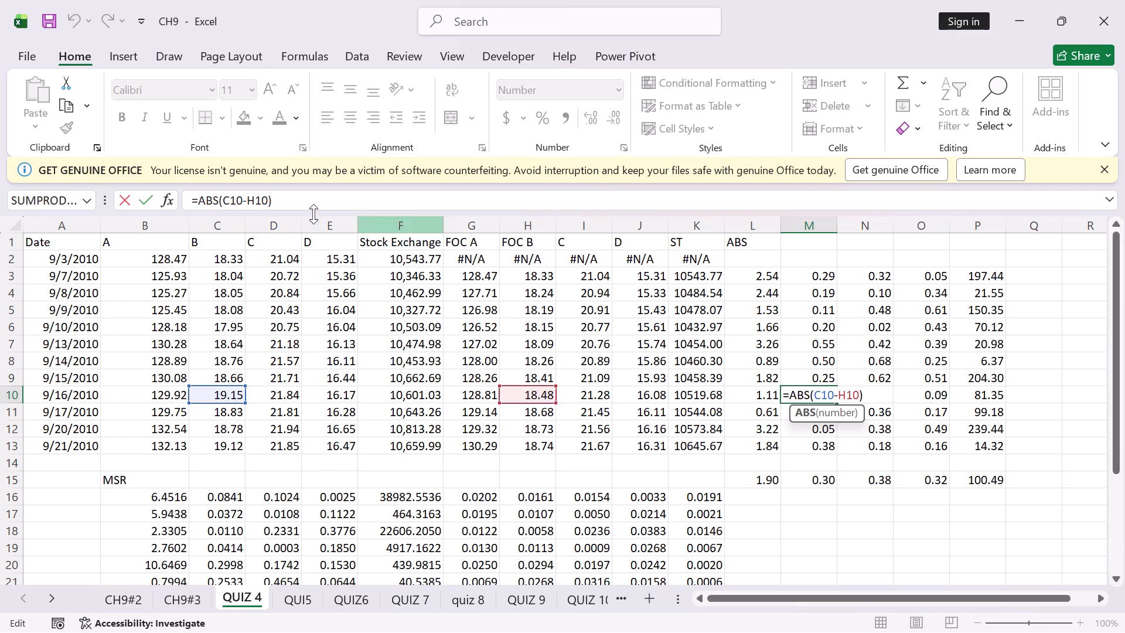
{"action": "left_click", "coordinate": [142, 199]}
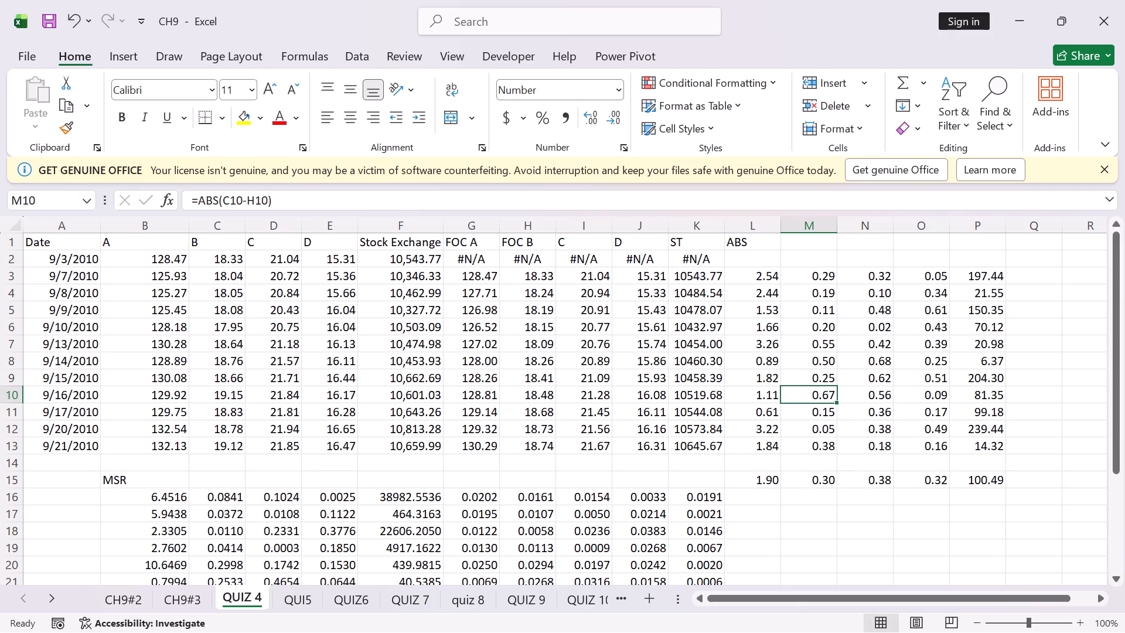
Check stock B's 9/17/2010 entry in C11 and stock D's 9/21/2010 forecast formula in J13.
{"action": "double_click", "coordinate": [220, 412]}
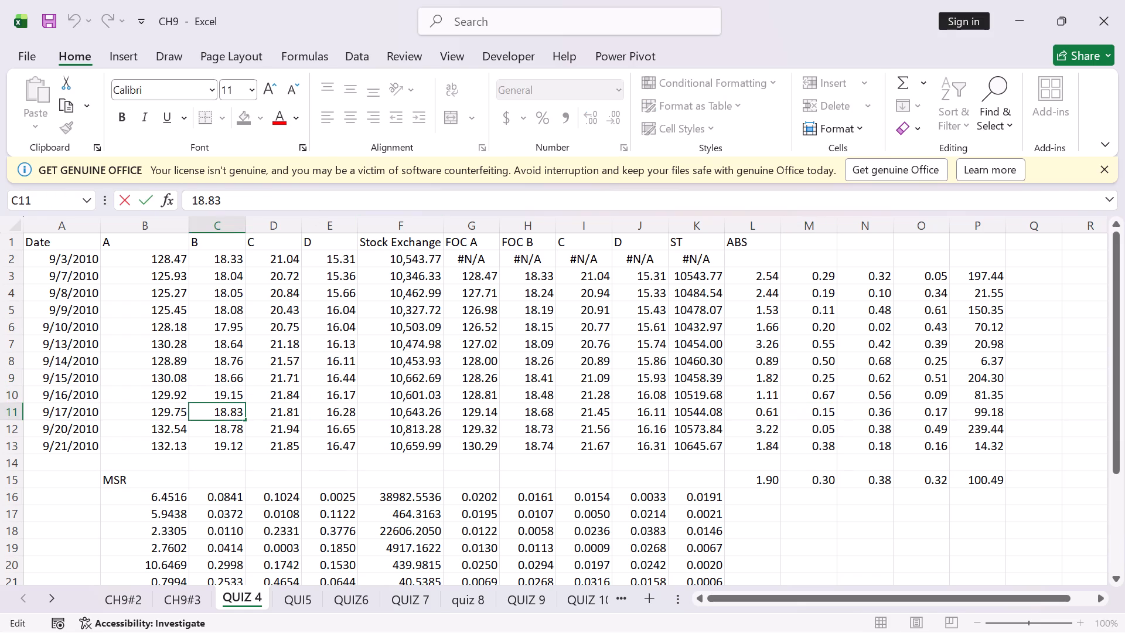
{"action": "left_click", "coordinate": [299, 414]}
{"action": "double_click", "coordinate": [657, 447]}
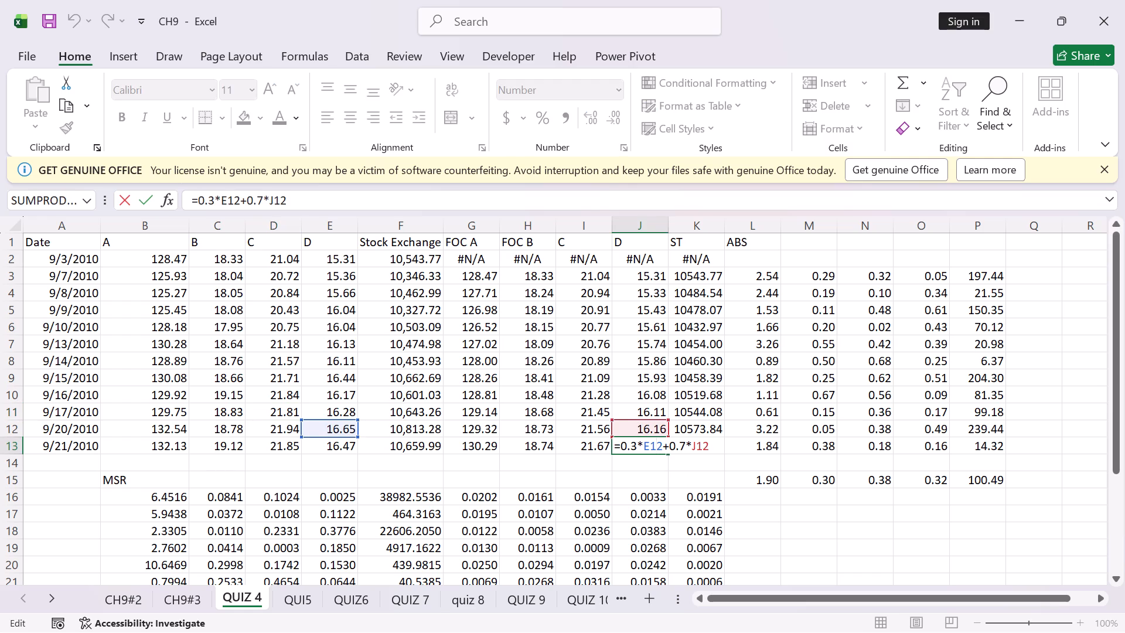
{"action": "left_click", "coordinate": [144, 195]}
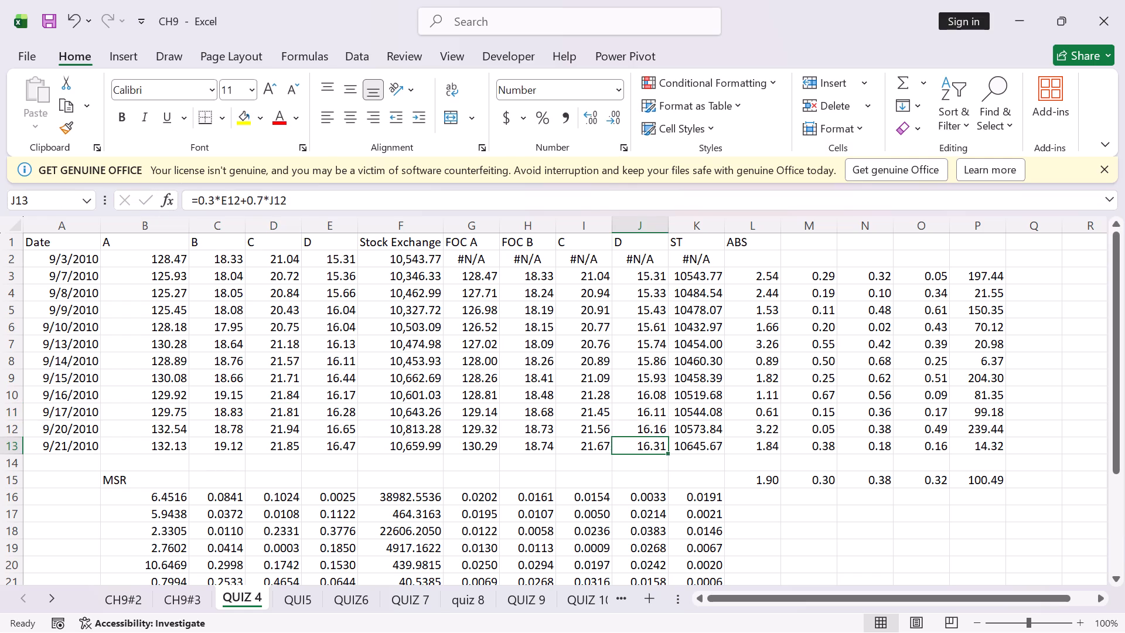
Inspect the 9/21/2010 absolute error formulas in M13 and N13, plus stock C's average error formula in N15.
{"action": "double_click", "coordinate": [817, 443]}
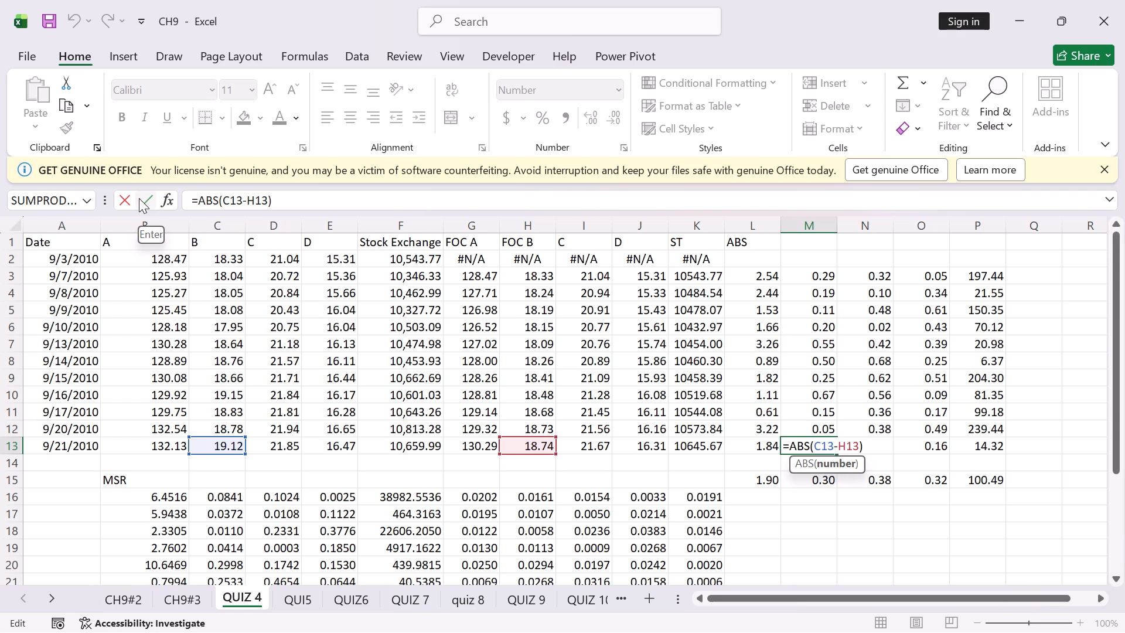
{"action": "left_click", "coordinate": [139, 198]}
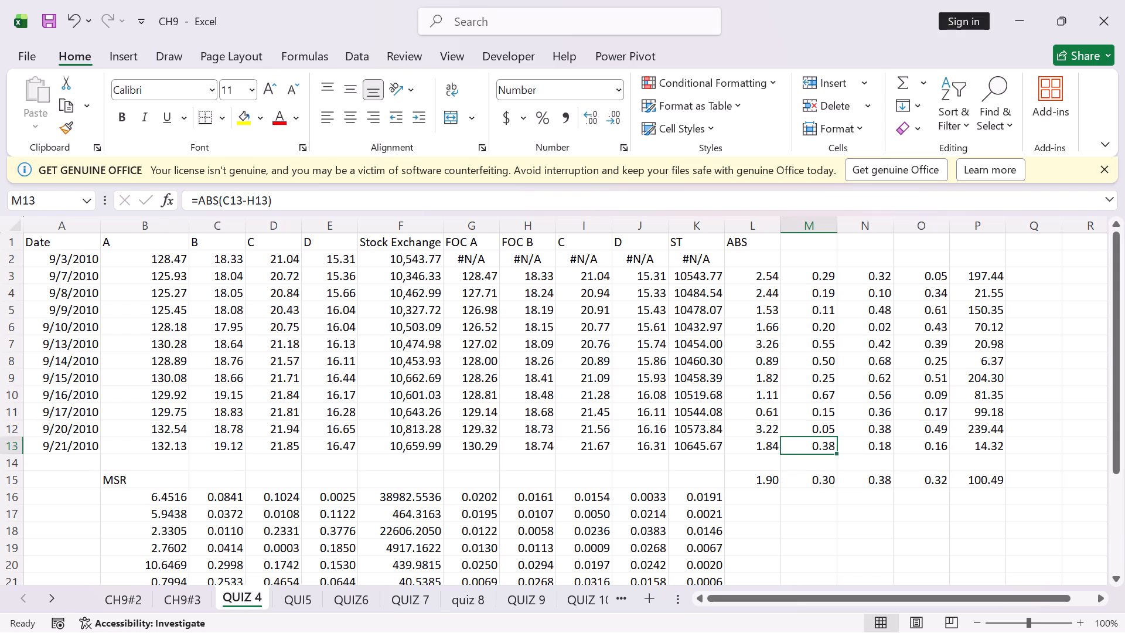
{"action": "double_click", "coordinate": [887, 444]}
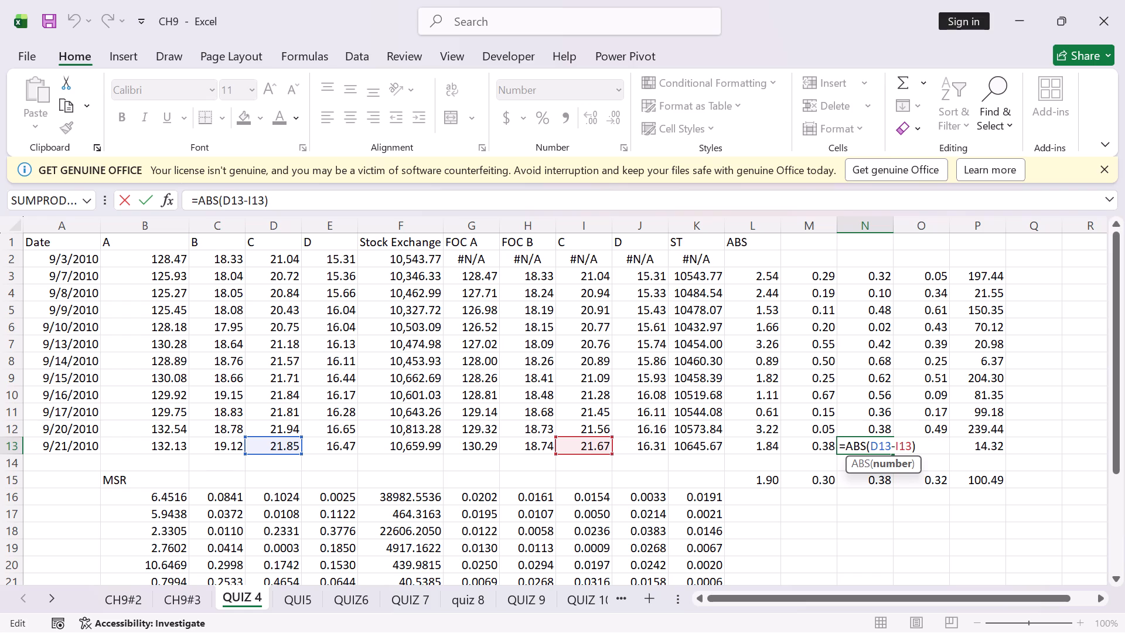
{"action": "left_click", "coordinate": [140, 199]}
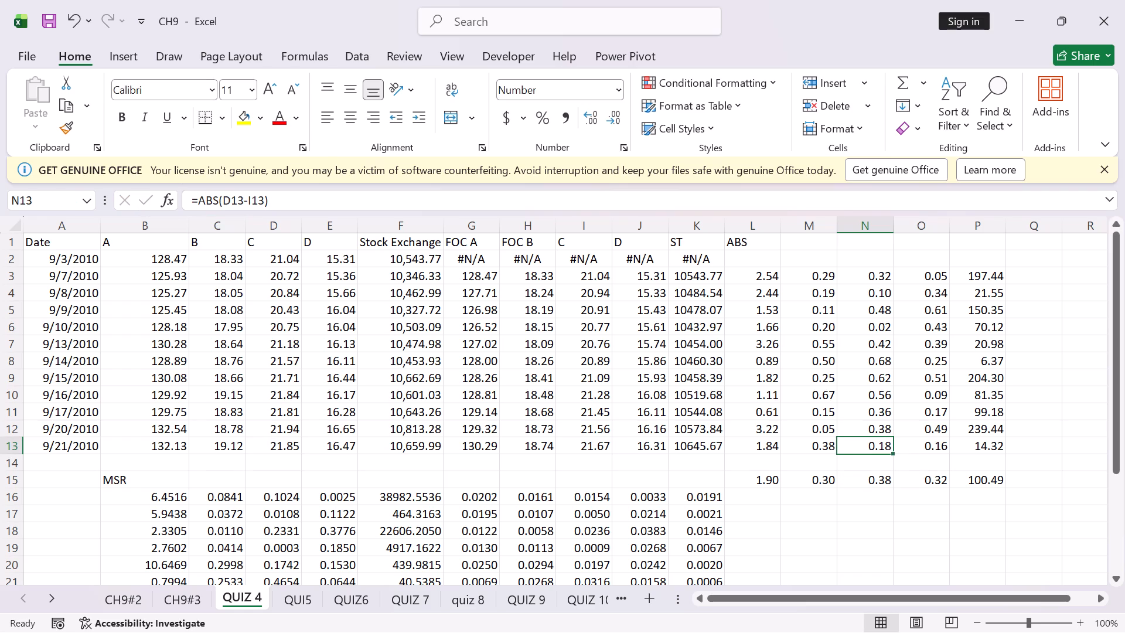
{"action": "double_click", "coordinate": [879, 479]}
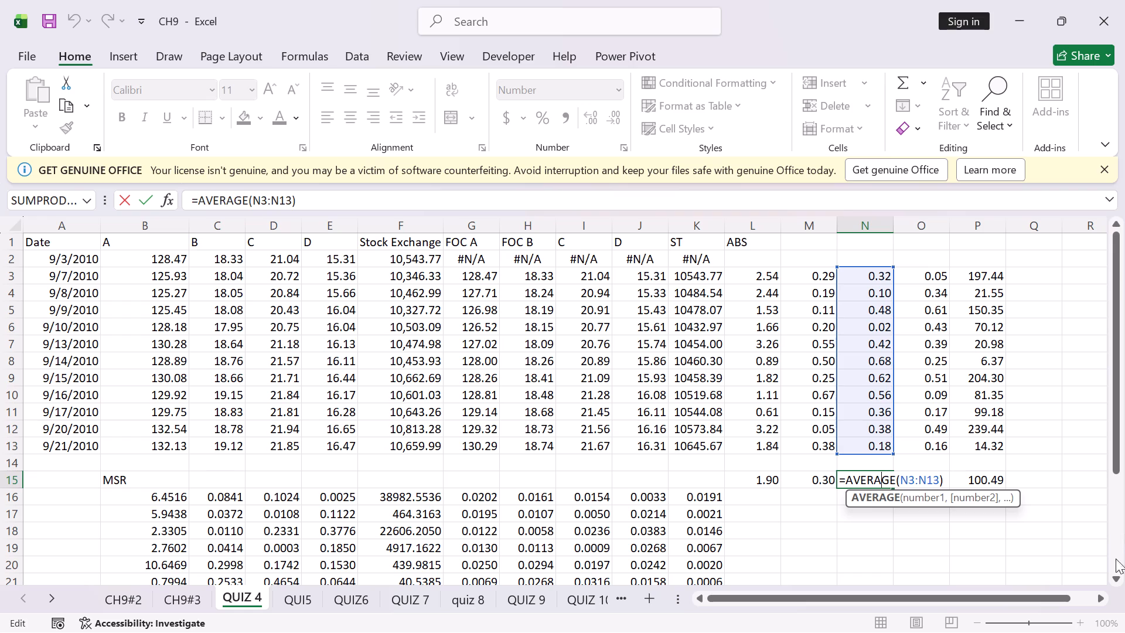
{"action": "left_click", "coordinate": [153, 197]}
Inspect the absolute error formulas for stock D in O3, O4, O5, O7, O8 and O12 without changing them.
{"action": "double_click", "coordinate": [930, 278]}
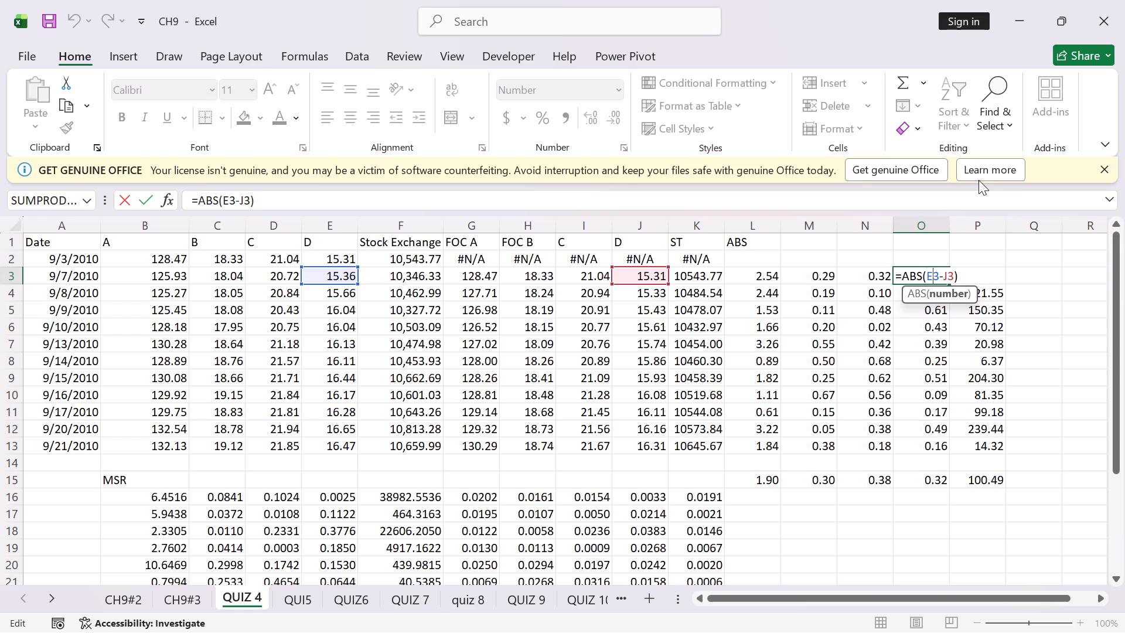
{"action": "left_click", "coordinate": [151, 195]}
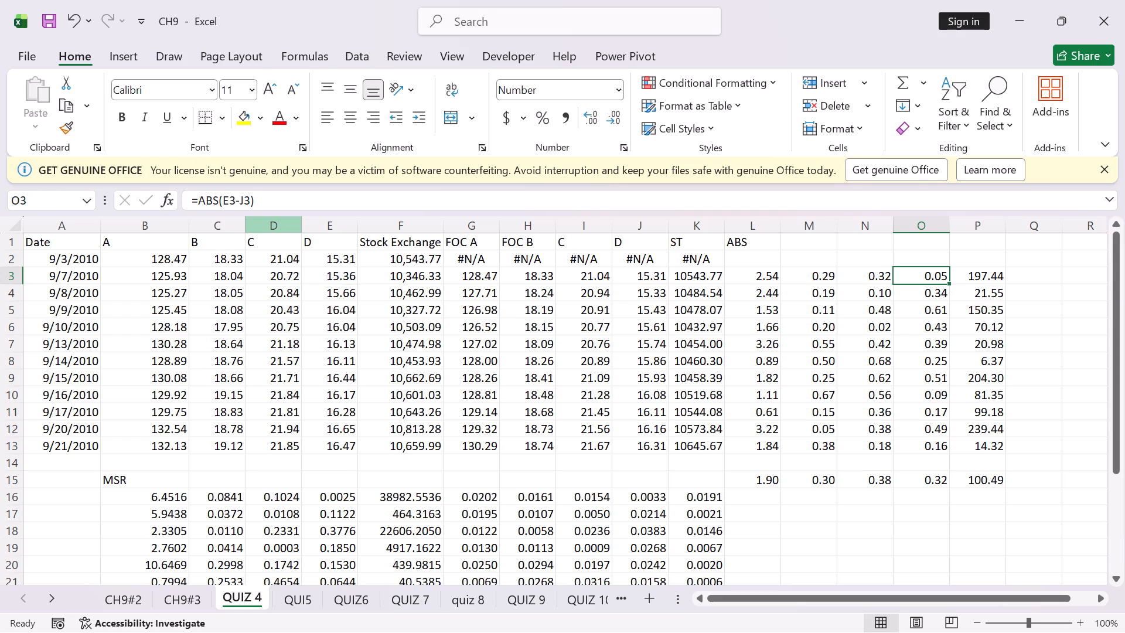
{"action": "double_click", "coordinate": [933, 292]}
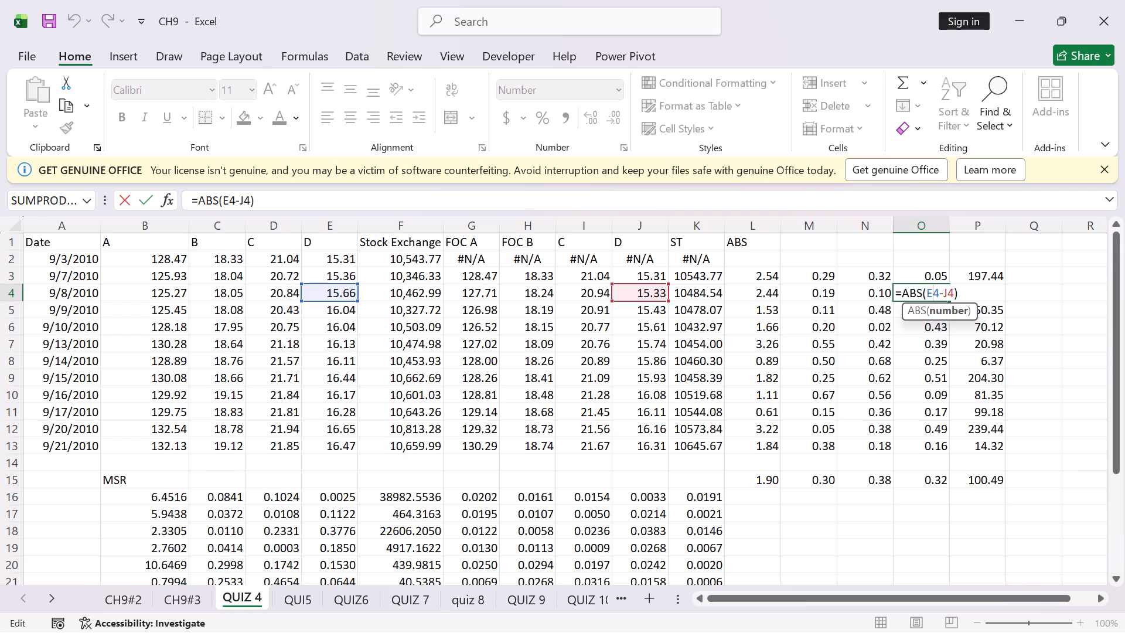
{"action": "left_click", "coordinate": [145, 203]}
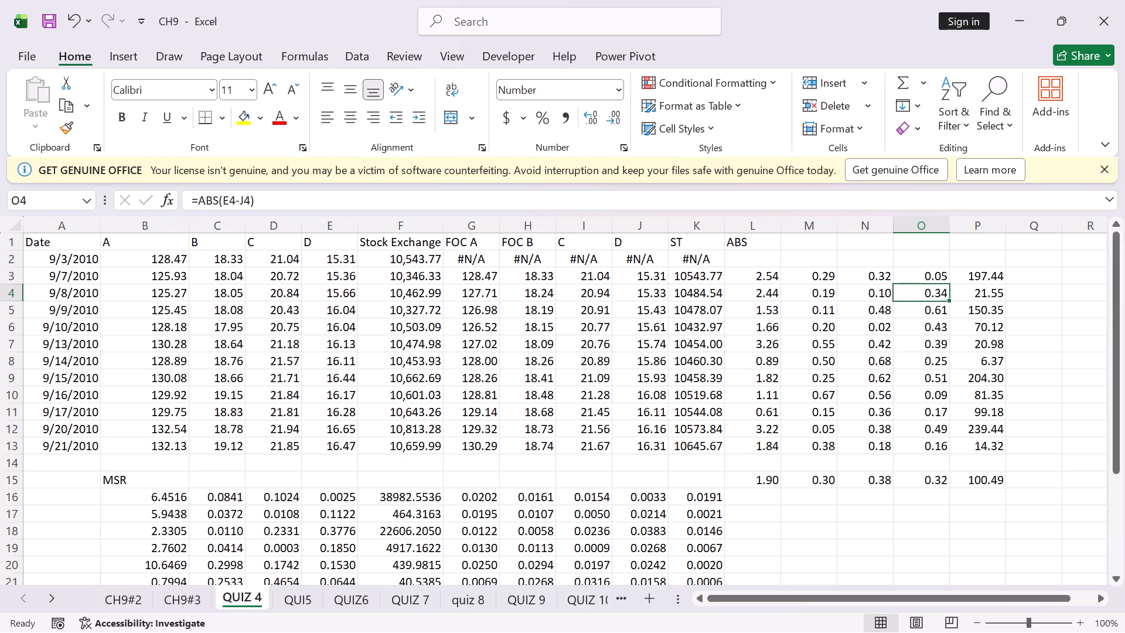
{"action": "double_click", "coordinate": [931, 307]}
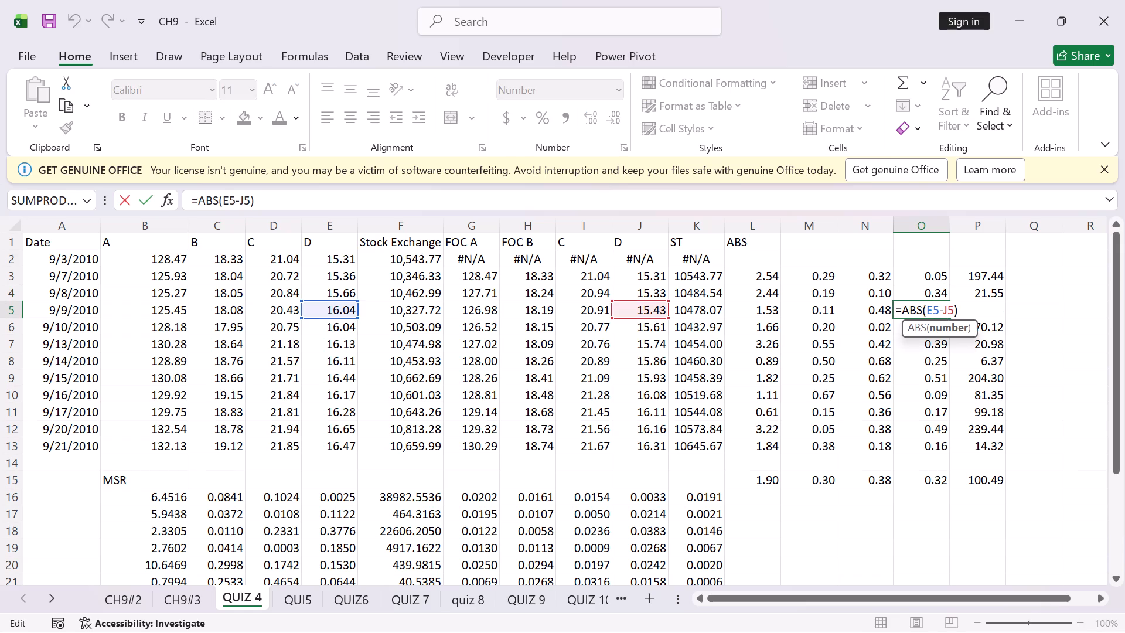
{"action": "left_click", "coordinate": [146, 199]}
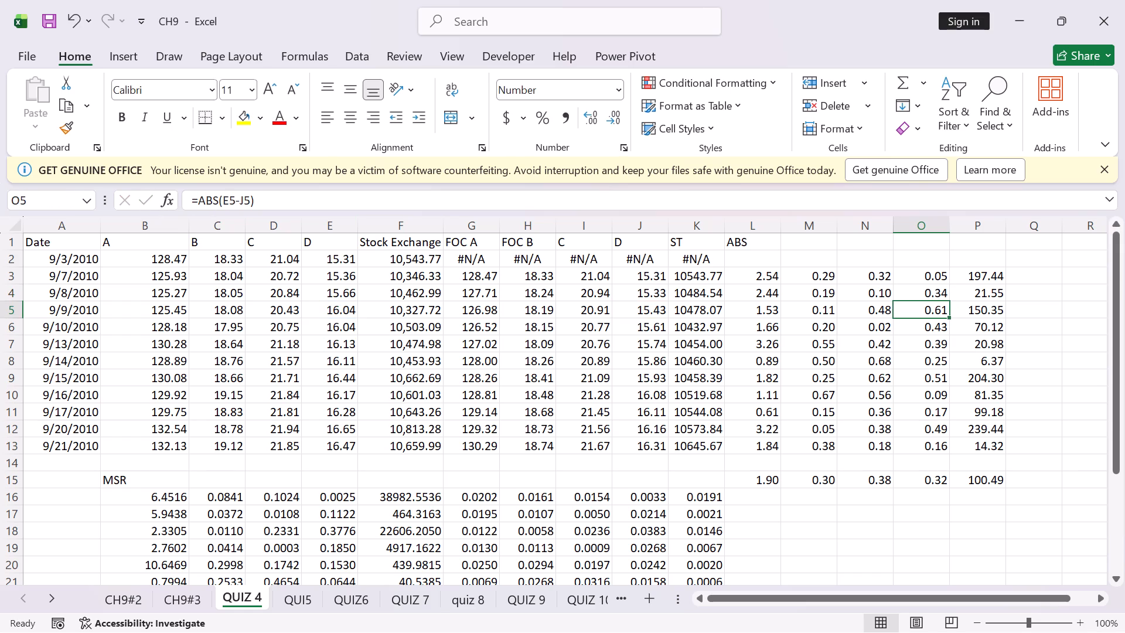
{"action": "double_click", "coordinate": [940, 347]}
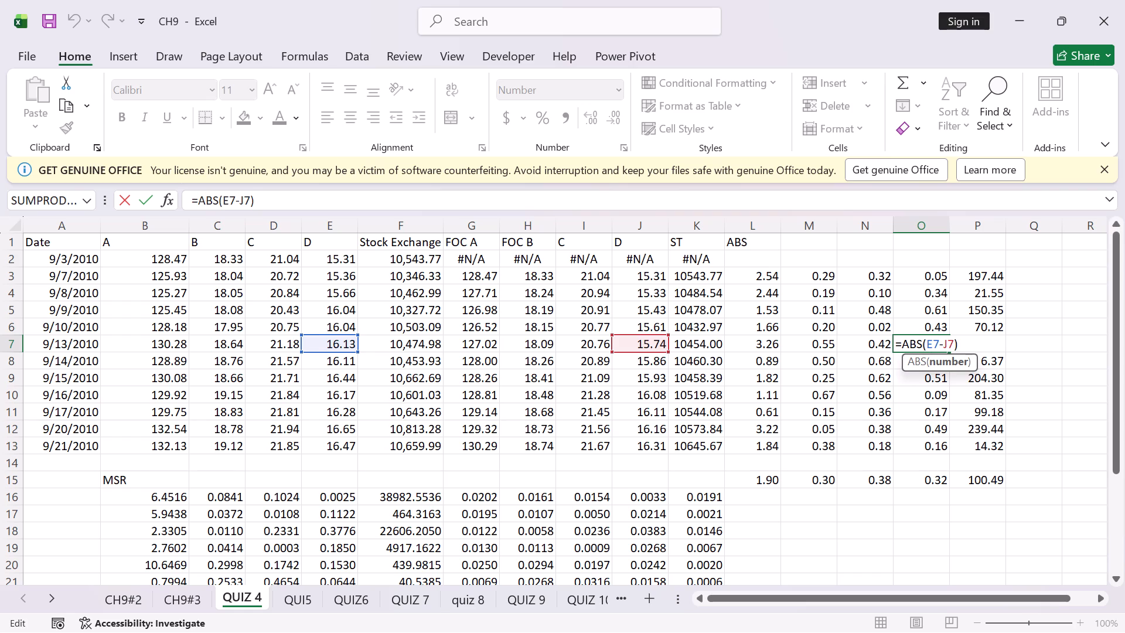
{"action": "left_click", "coordinate": [149, 199]}
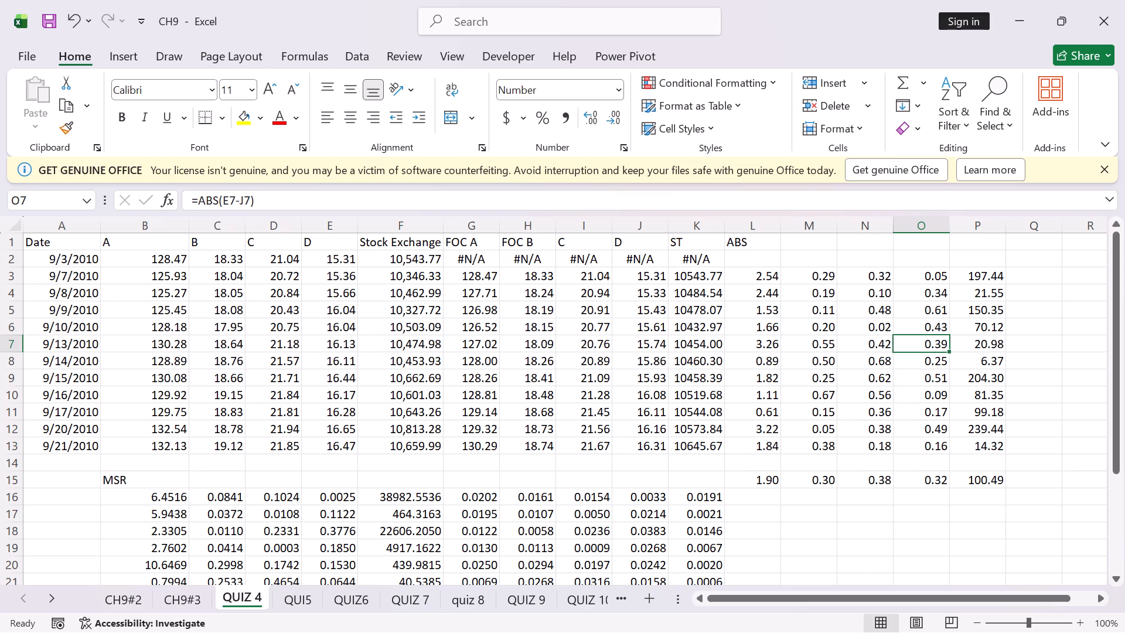
{"action": "double_click", "coordinate": [922, 362]}
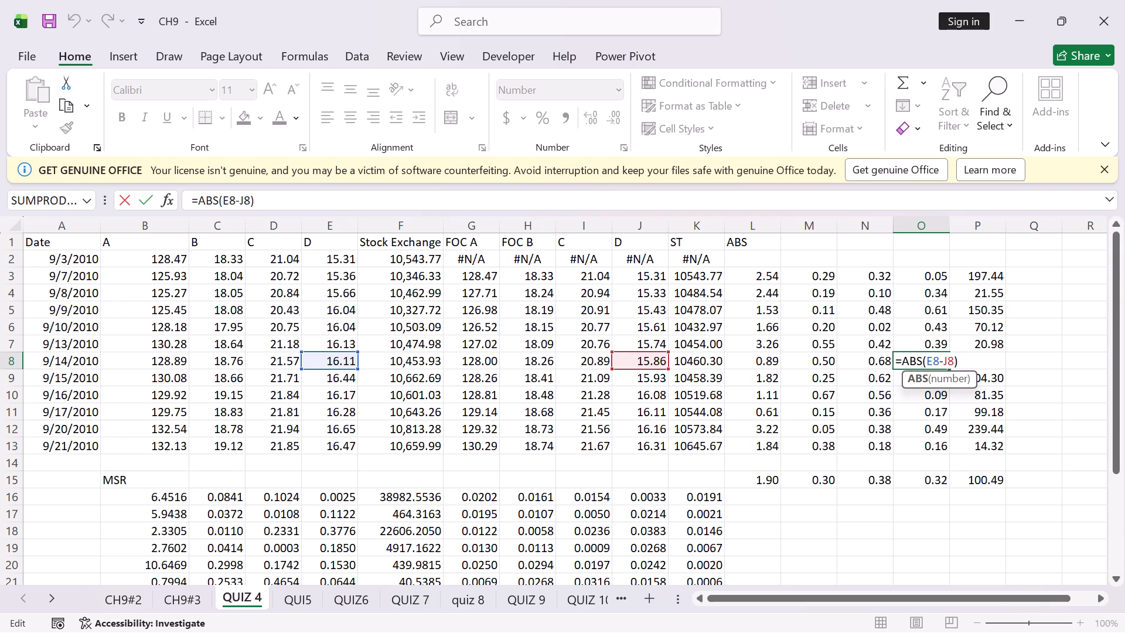
{"action": "left_click", "coordinate": [154, 196]}
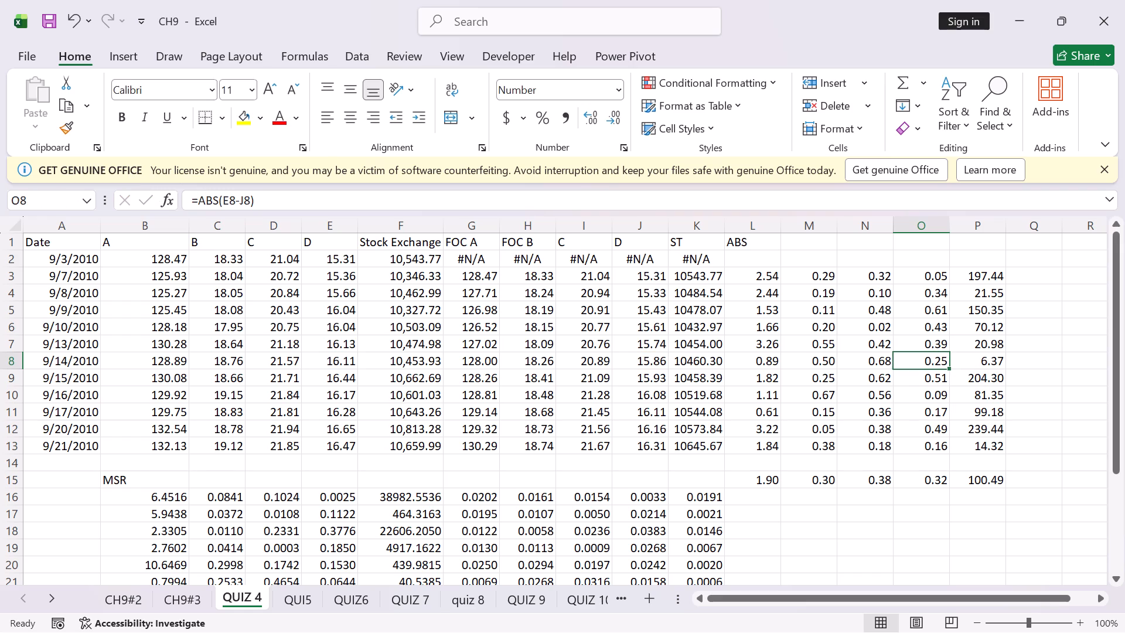
{"action": "double_click", "coordinate": [940, 430]}
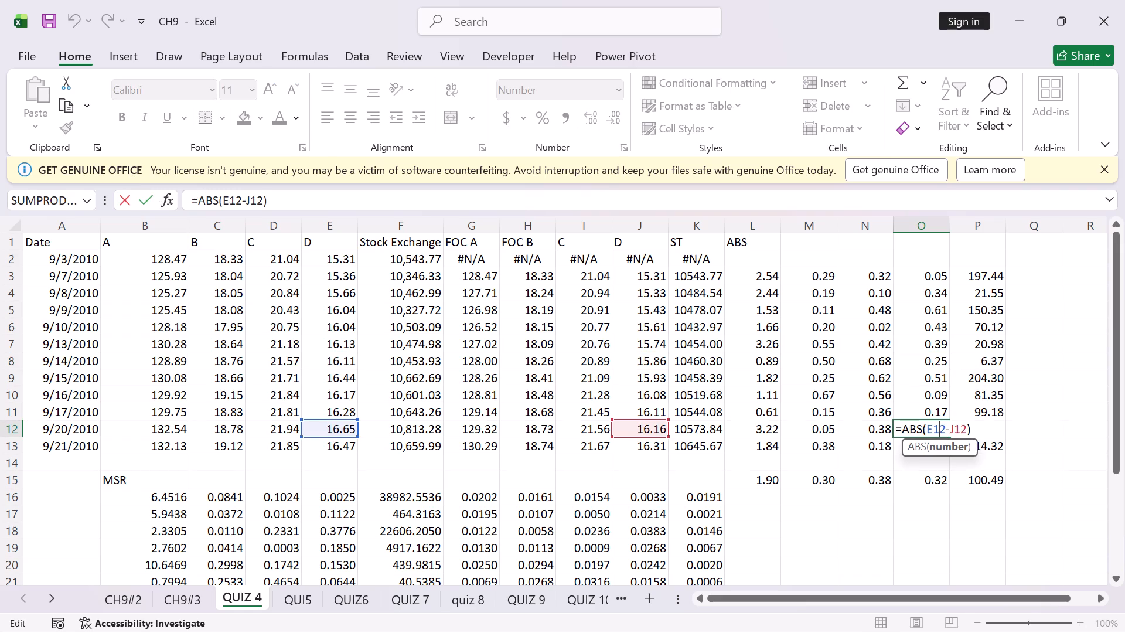
{"action": "left_click", "coordinate": [148, 200]}
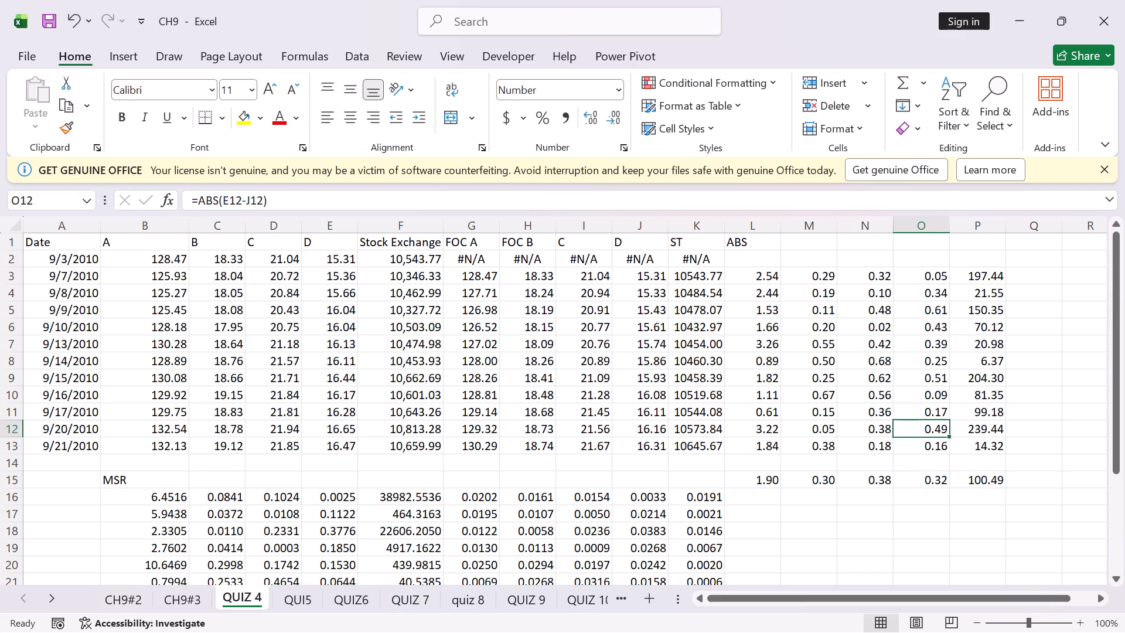
Review the average absolute error formulas for the stock exchange, D and C in P15, O15 and N15.
{"action": "double_click", "coordinate": [980, 478]}
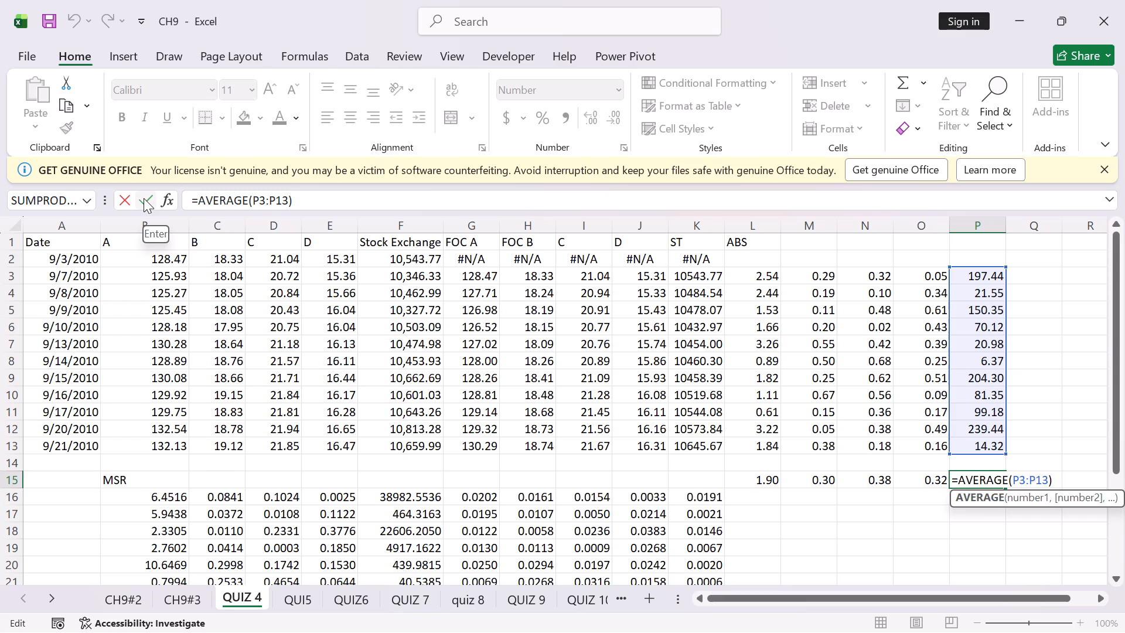
{"action": "left_click", "coordinate": [144, 198]}
{"action": "double_click", "coordinate": [936, 484]}
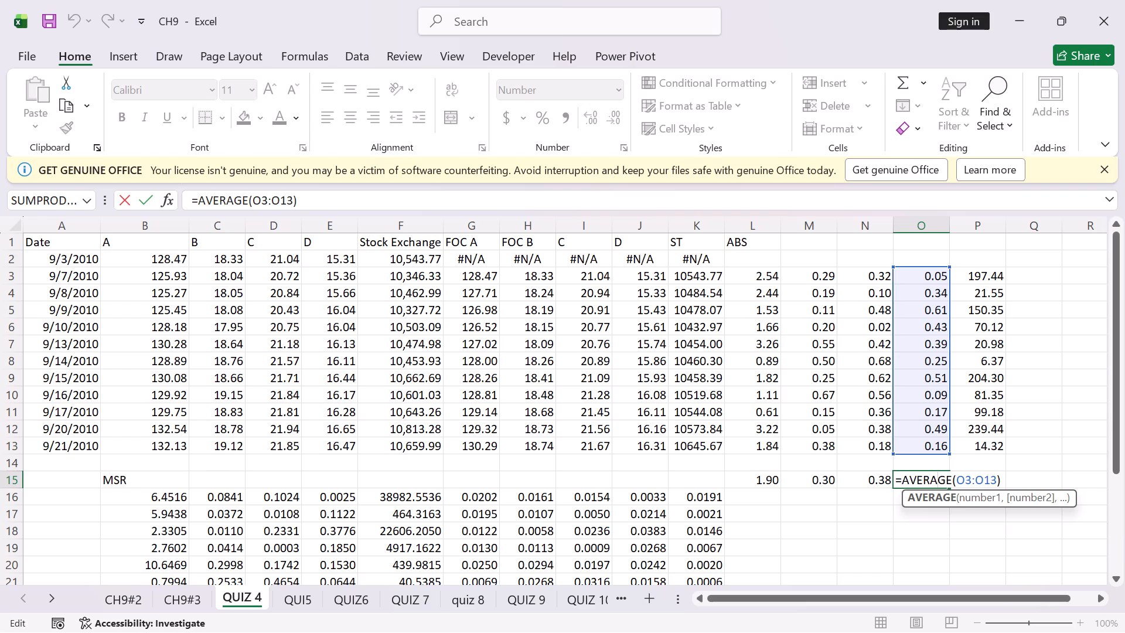
{"action": "left_click", "coordinate": [140, 200]}
{"action": "double_click", "coordinate": [882, 482]}
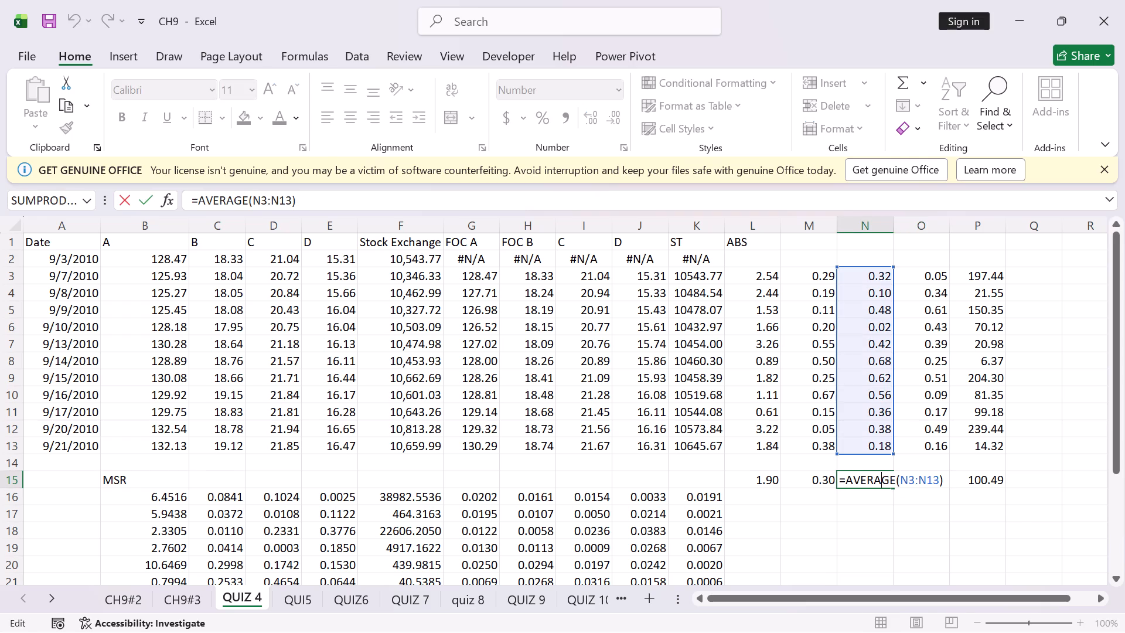
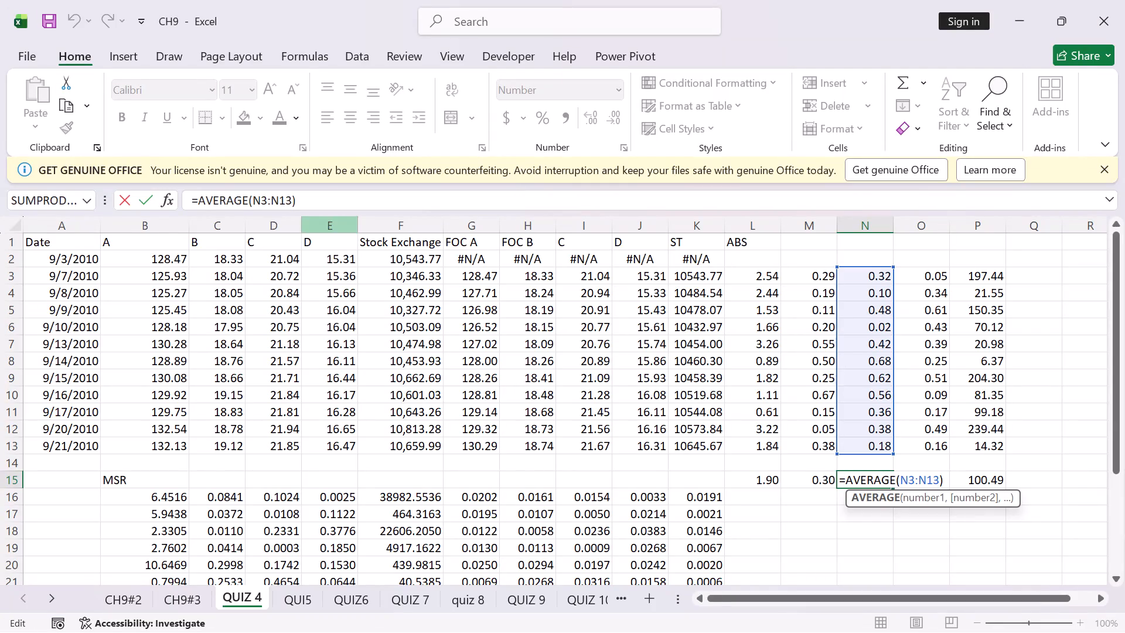
Inspect the average absolute error formulas for stocks B and A in M15 and L15, plus the stock exchange's in P15.
{"action": "left_click", "coordinate": [147, 203]}
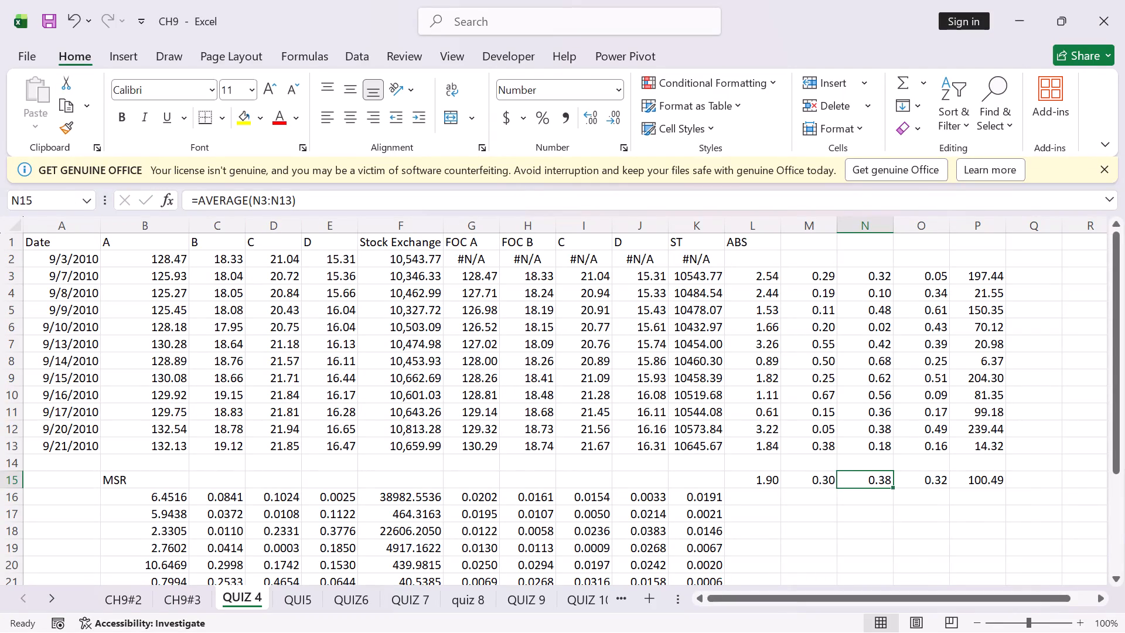
{"action": "double_click", "coordinate": [817, 483]}
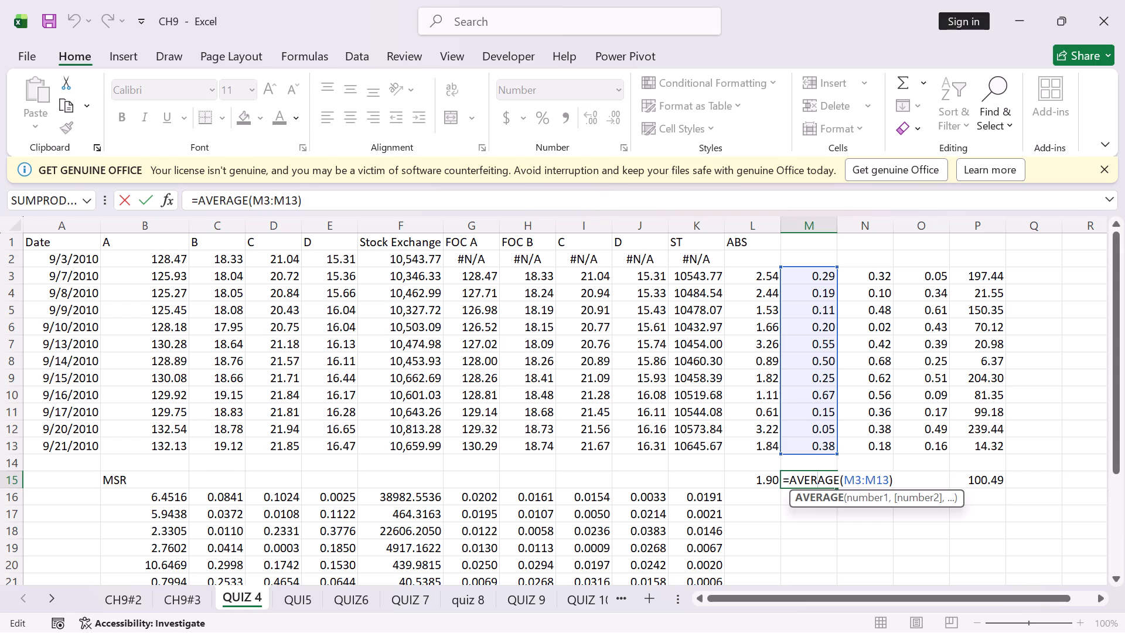
{"action": "left_click", "coordinate": [141, 199]}
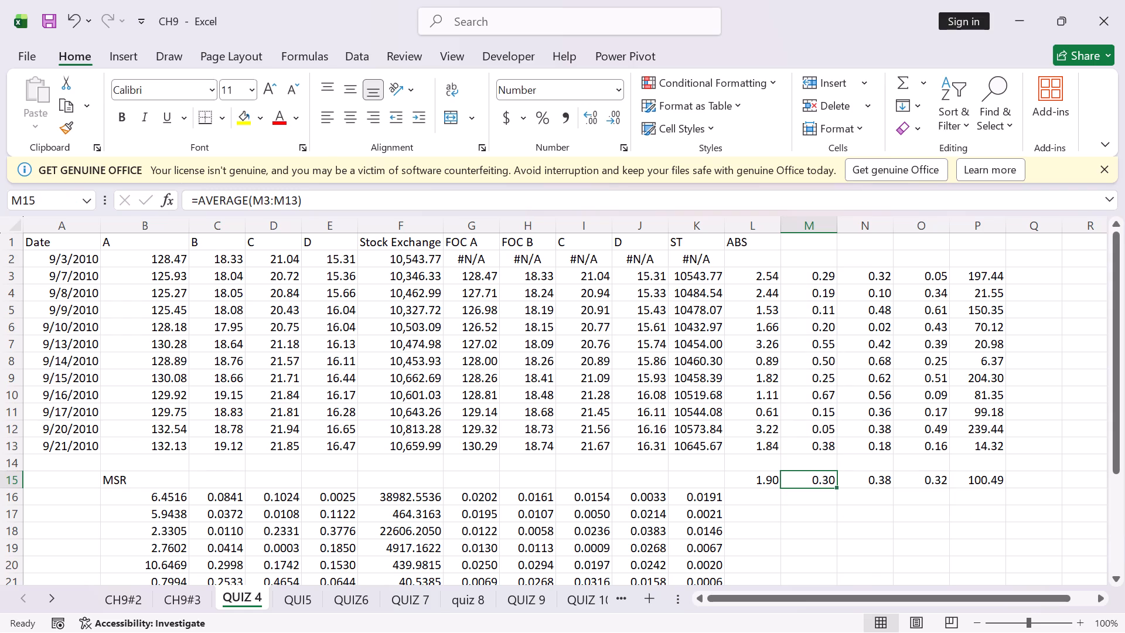
{"action": "left_click", "coordinate": [763, 443]}
{"action": "double_click", "coordinate": [773, 485]}
{"action": "double_click", "coordinate": [768, 484]}
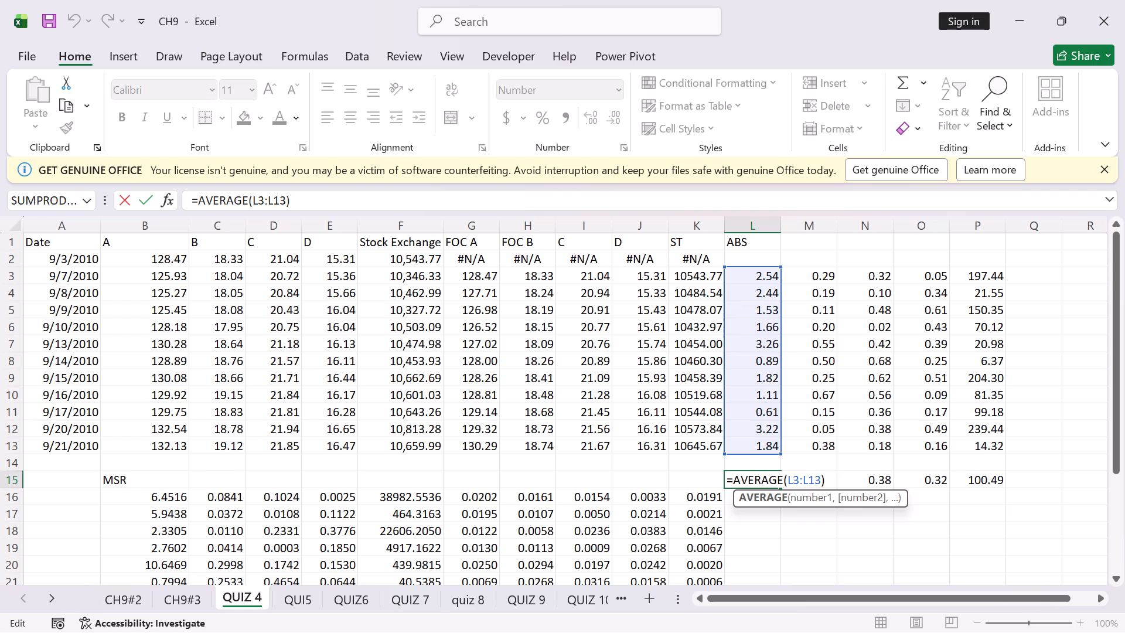
{"action": "left_click", "coordinate": [149, 200]}
{"action": "double_click", "coordinate": [985, 478]}
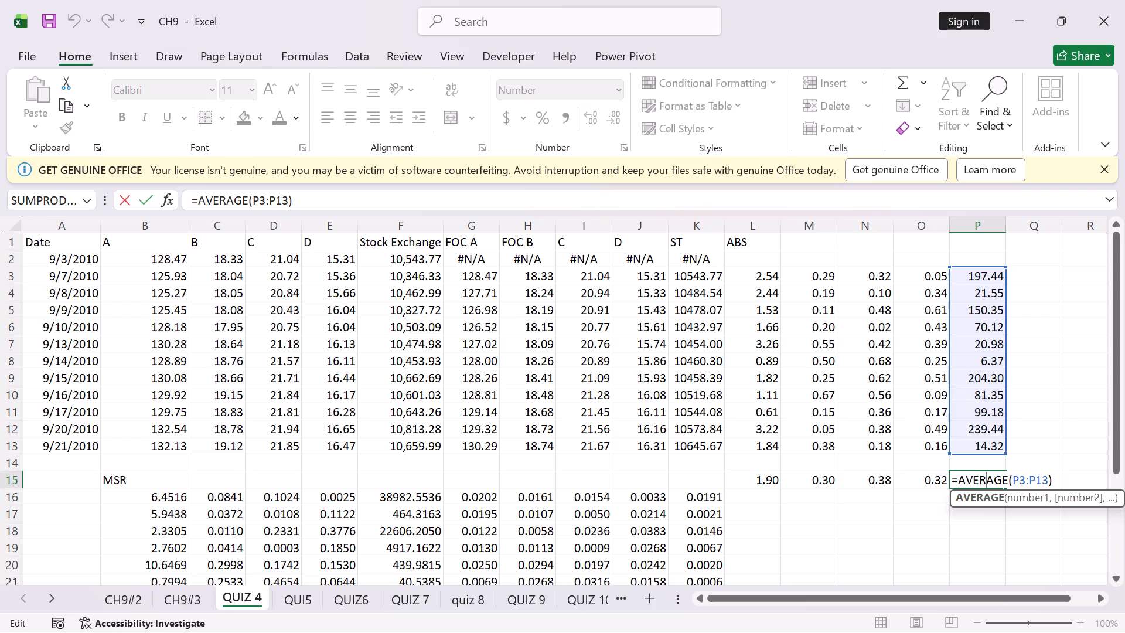
{"action": "left_click", "coordinate": [144, 195]}
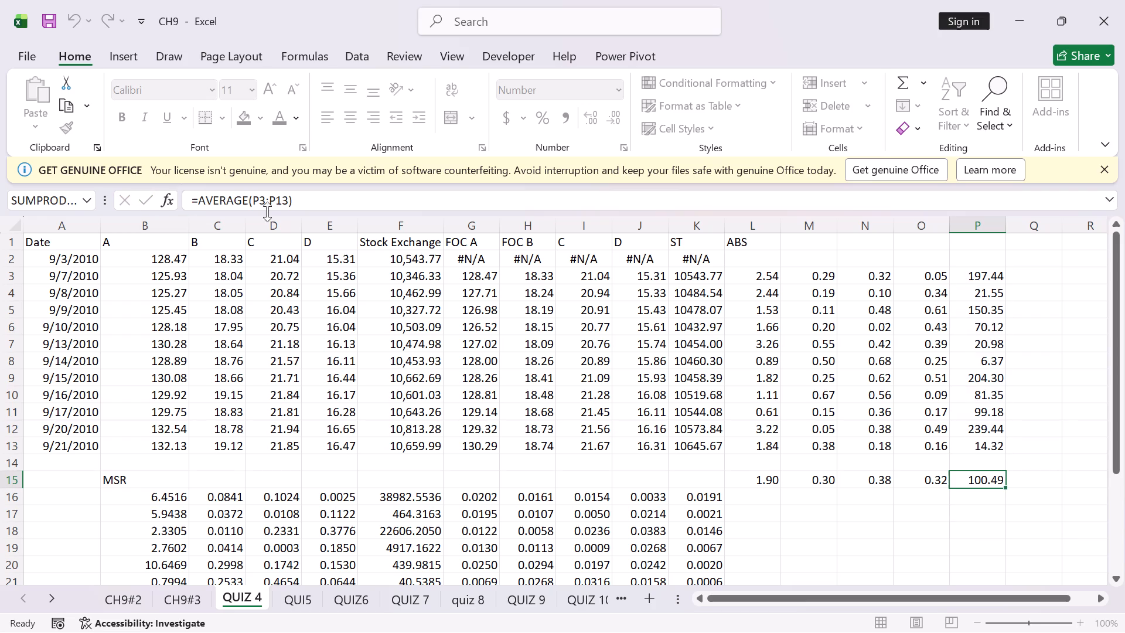
Inspect the mean squared error average formulas for stocks A to D and the stock exchange in B28 through F28.
{"action": "scroll", "coordinate": [821, 518], "scroll_direction": "down", "scroll_amount": 2}
{"action": "scroll", "coordinate": [750, 494], "scroll_direction": "down", "scroll_amount": 1}
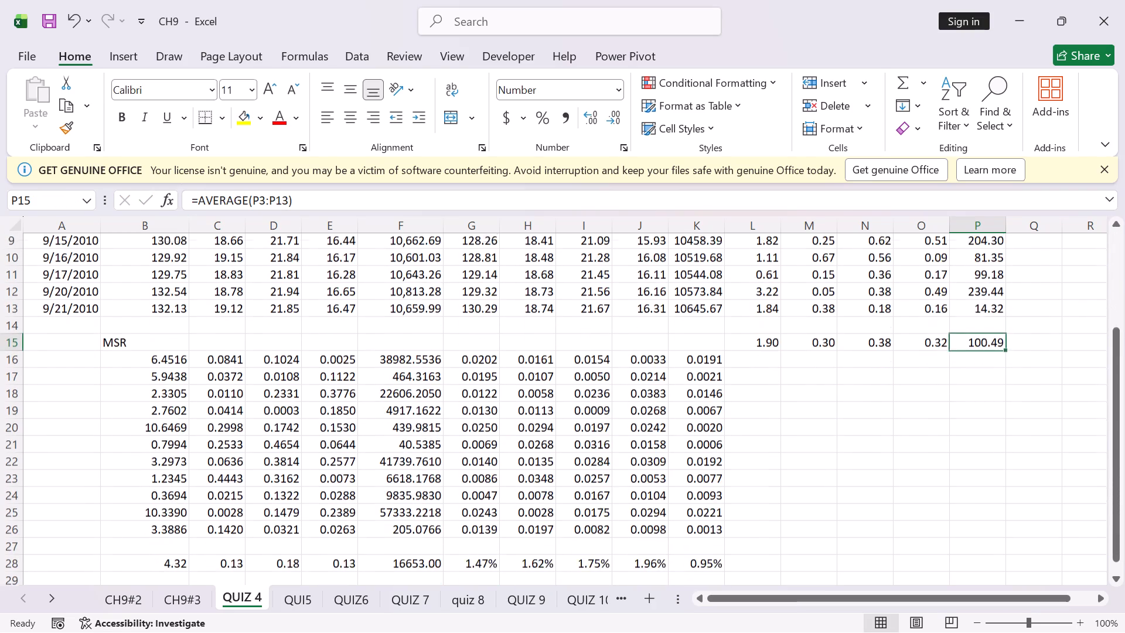
{"action": "scroll", "coordinate": [645, 491], "scroll_direction": "down", "scroll_amount": 2}
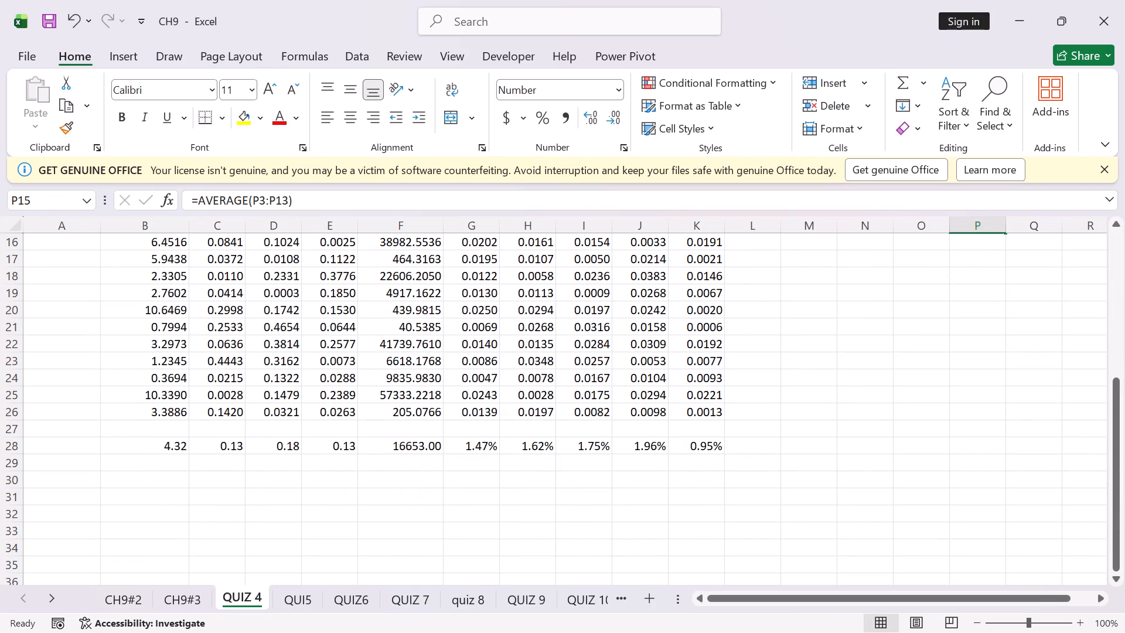
{"action": "scroll", "coordinate": [161, 452], "scroll_direction": "up", "scroll_amount": 1}
{"action": "double_click", "coordinate": [169, 495]}
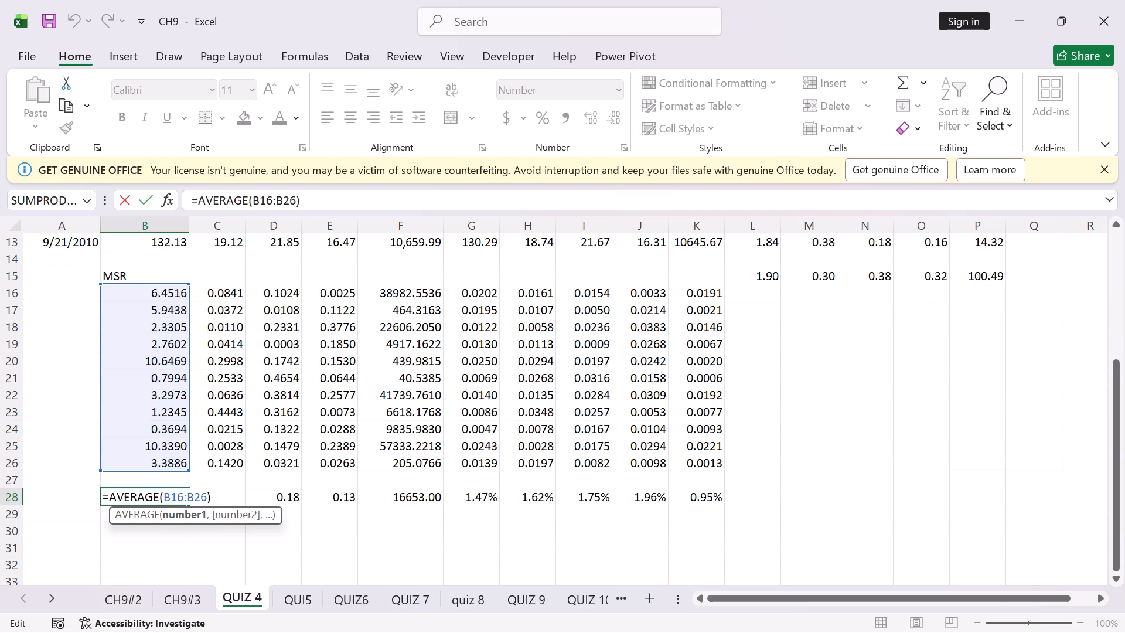
{"action": "key", "text": "Return"}
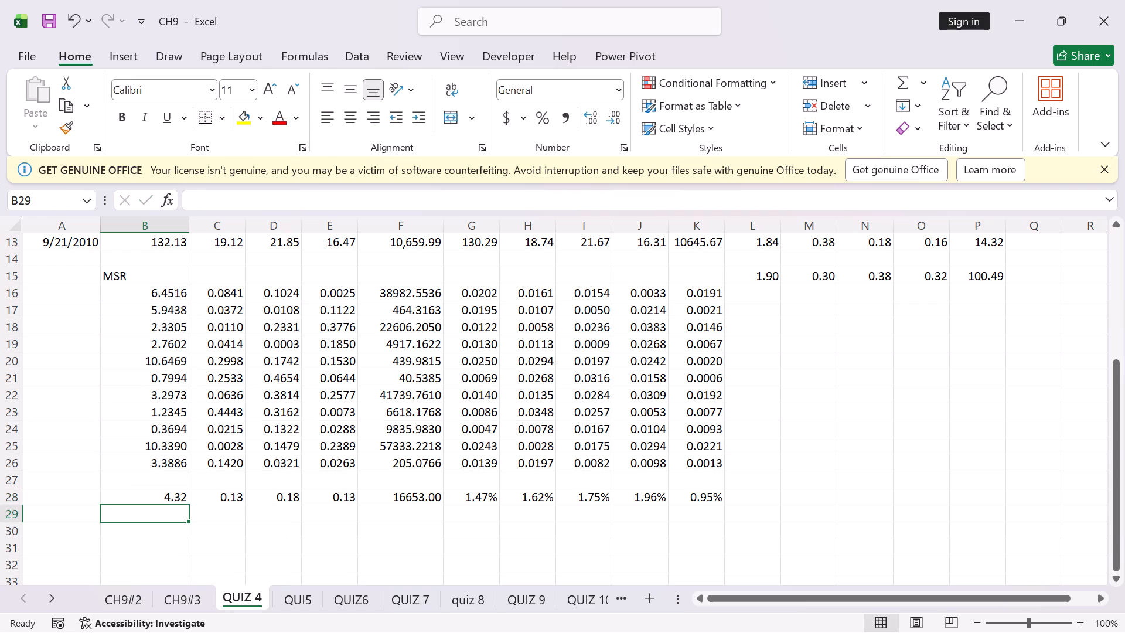
{"action": "left_click", "coordinate": [239, 499]}
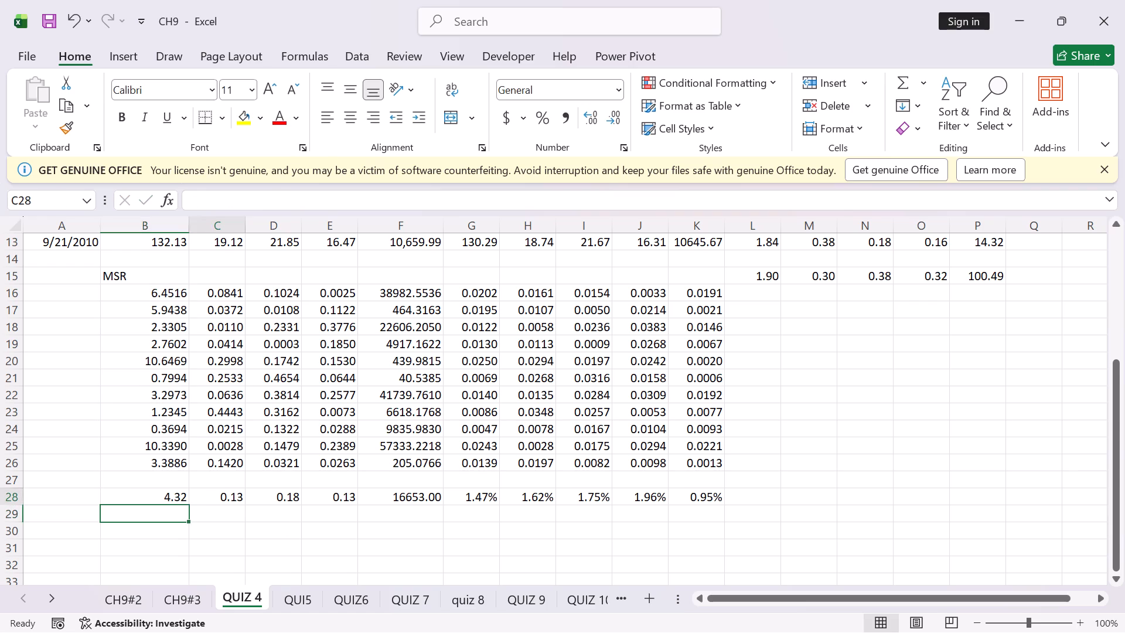
{"action": "left_click", "coordinate": [236, 498]}
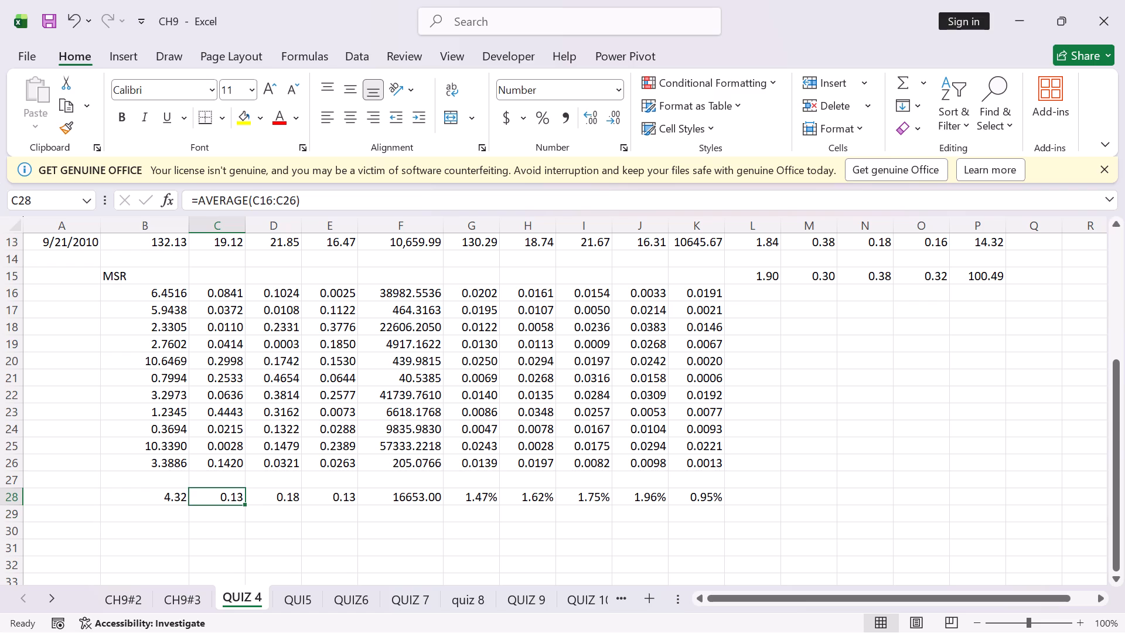
{"action": "double_click", "coordinate": [229, 492]}
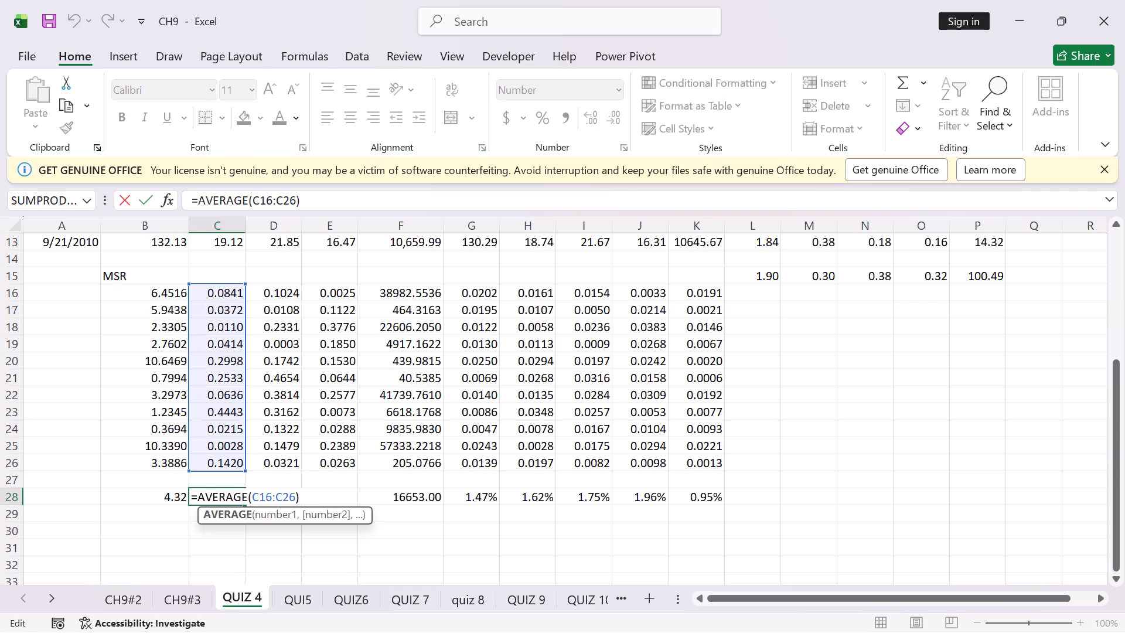
{"action": "left_click", "coordinate": [155, 200]}
{"action": "double_click", "coordinate": [296, 495]}
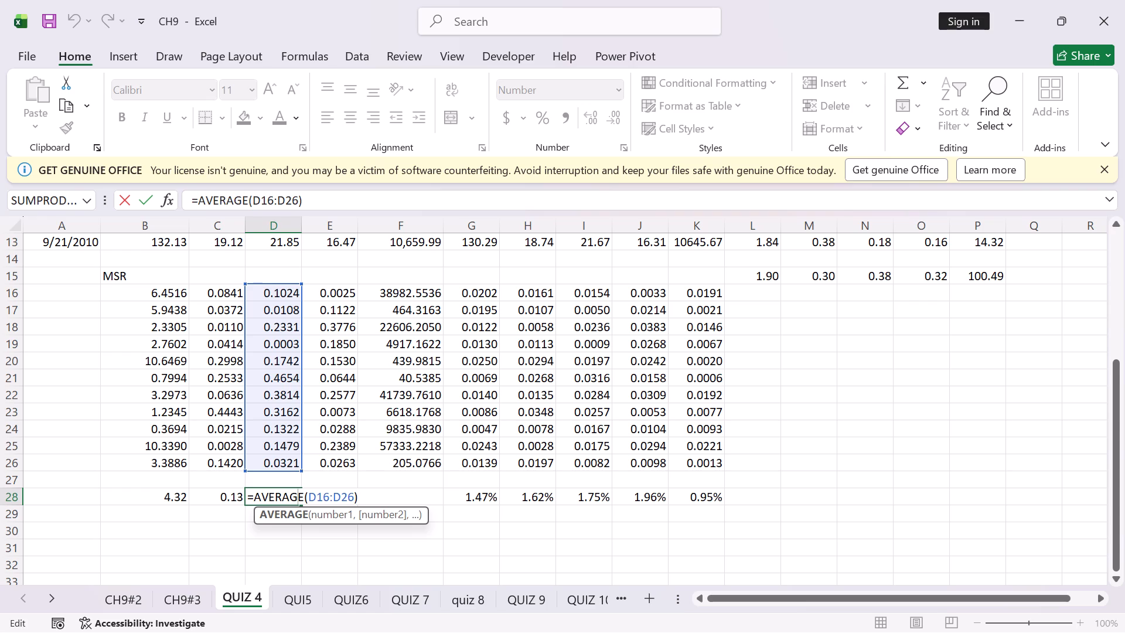
{"action": "left_click", "coordinate": [155, 196]}
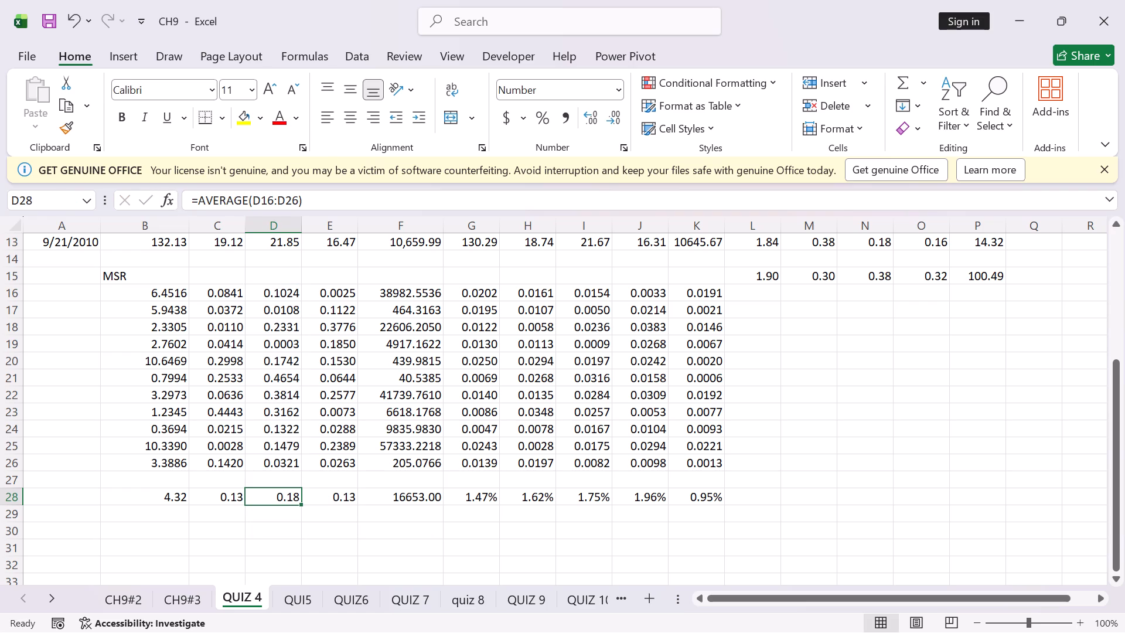
{"action": "double_click", "coordinate": [347, 500]}
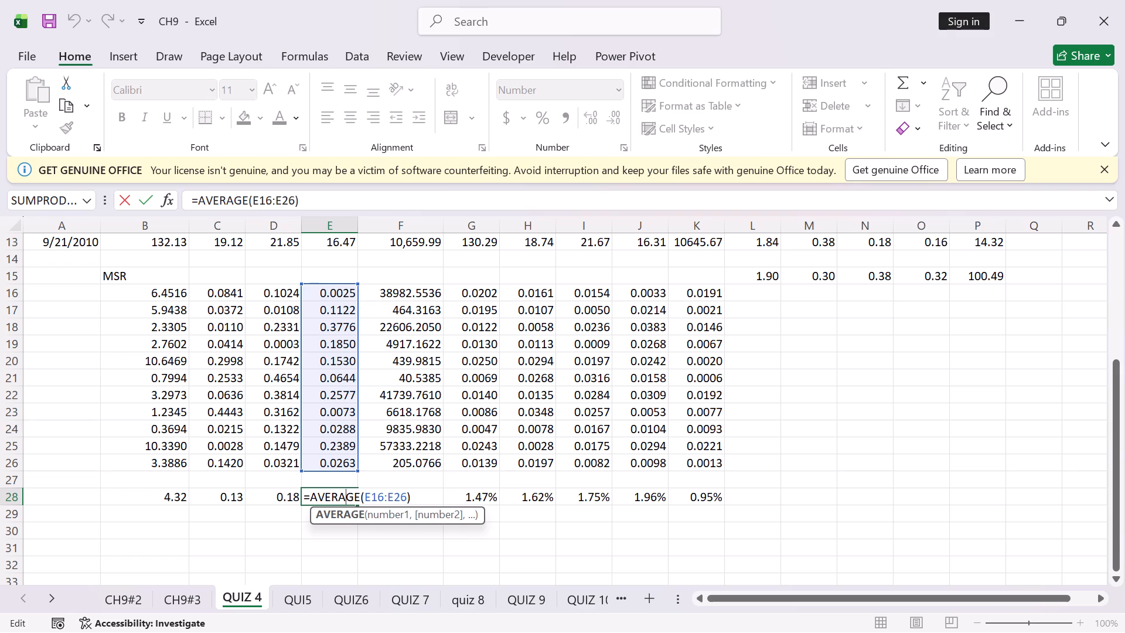
{"action": "left_click", "coordinate": [145, 194]}
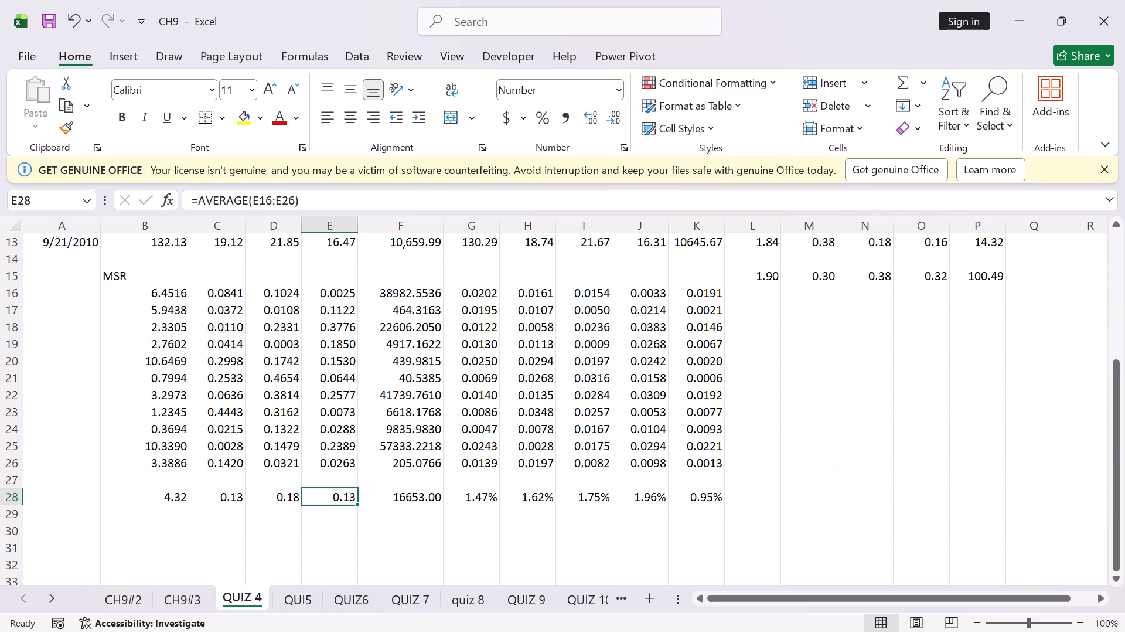
{"action": "double_click", "coordinate": [435, 496]}
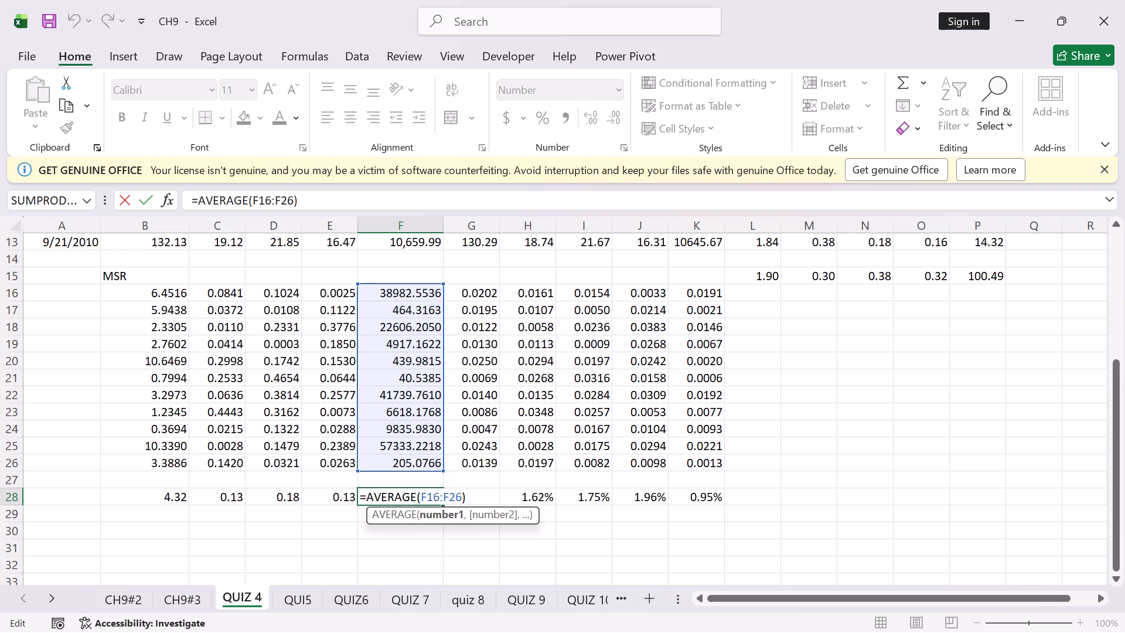
{"action": "key", "text": "Return"}
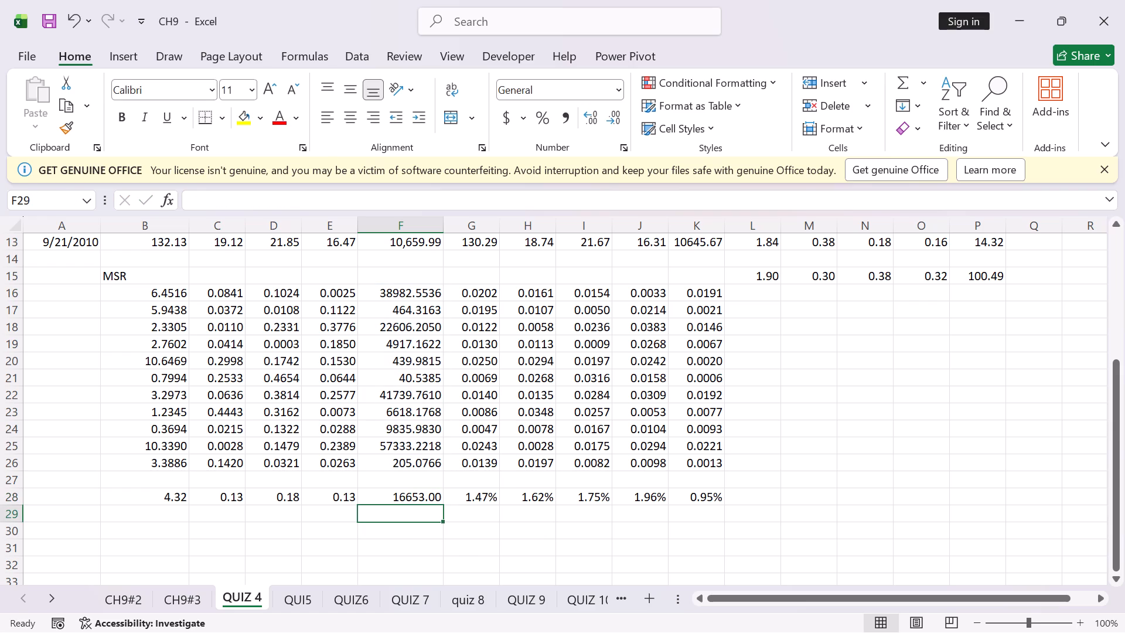
Inspect the average percentage error formulas for the four stocks and the stock exchange in G28 through K28.
{"action": "double_click", "coordinate": [486, 498]}
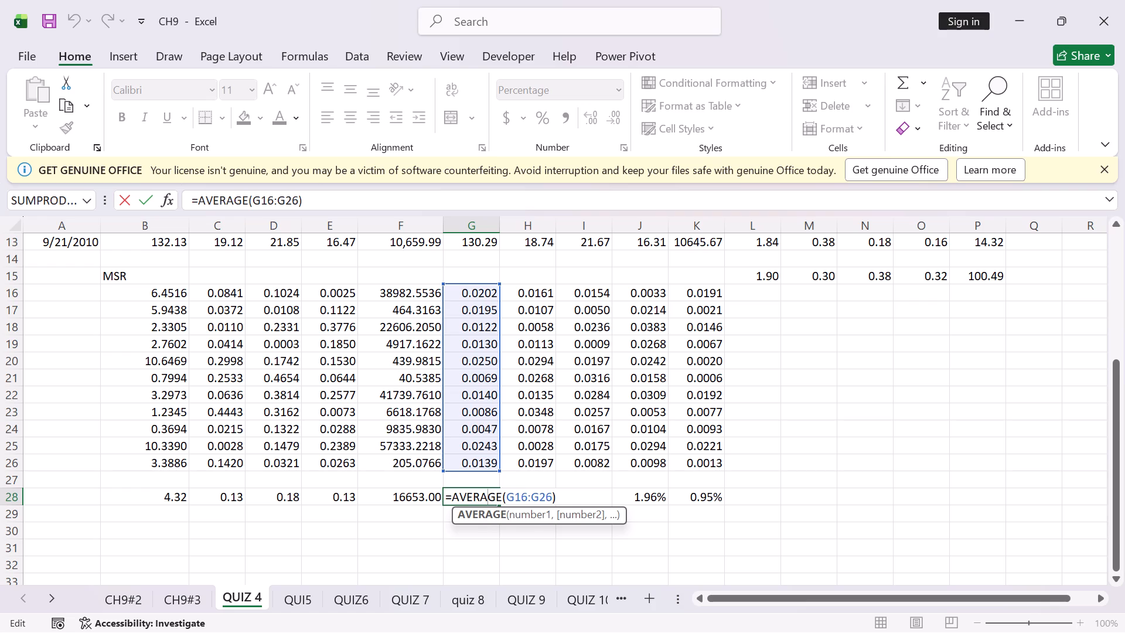
{"action": "key", "text": "Return"}
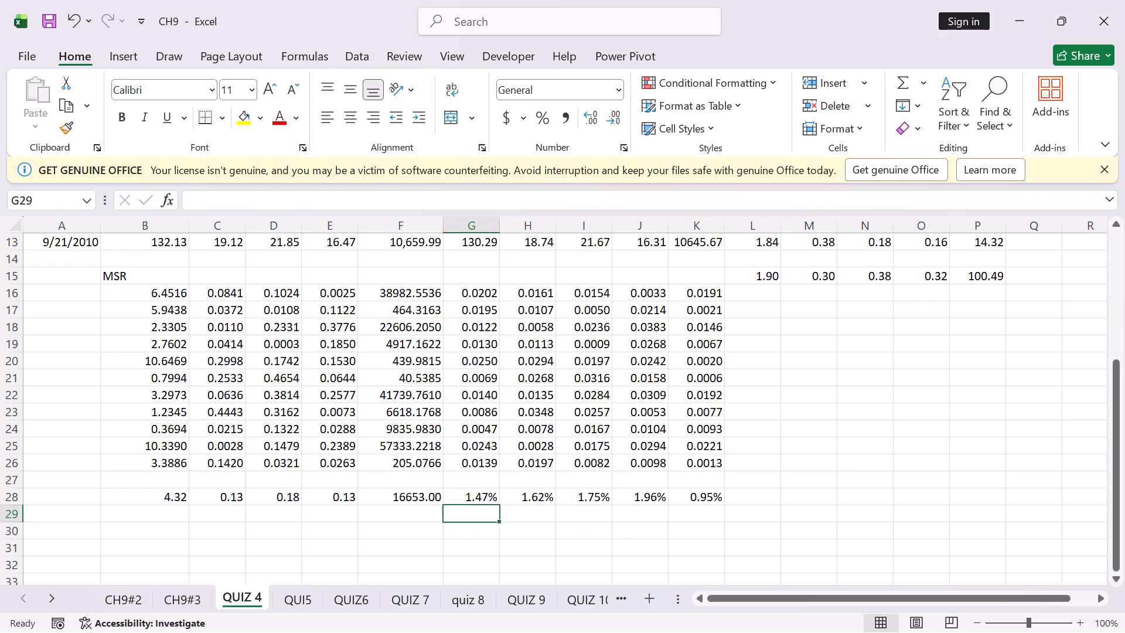
{"action": "double_click", "coordinate": [538, 497]}
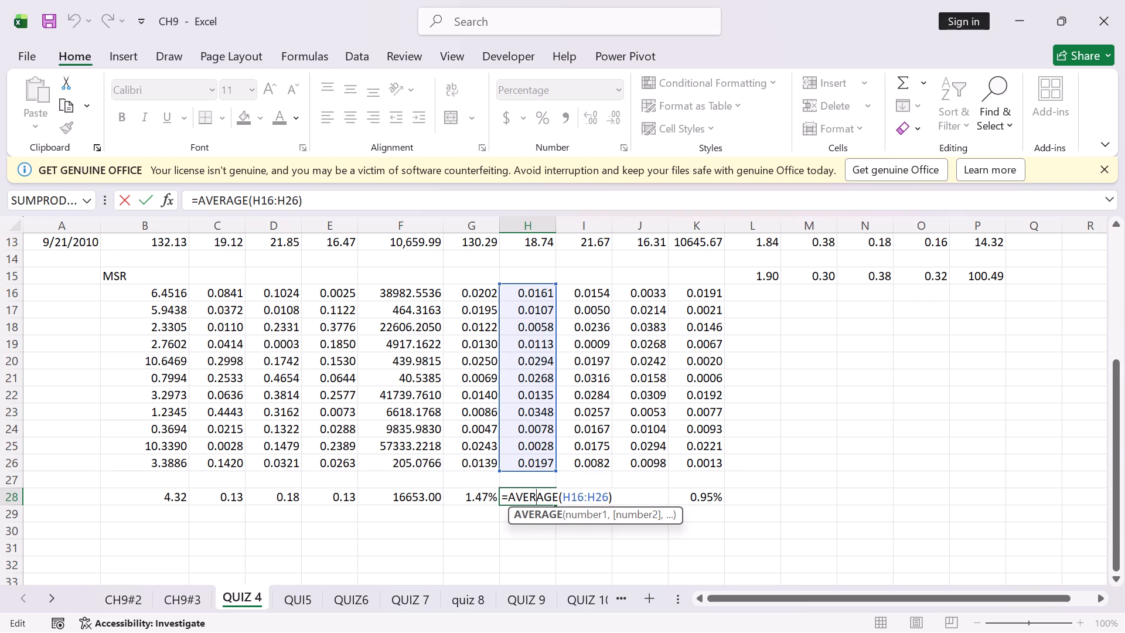
{"action": "left_click", "coordinate": [147, 203]}
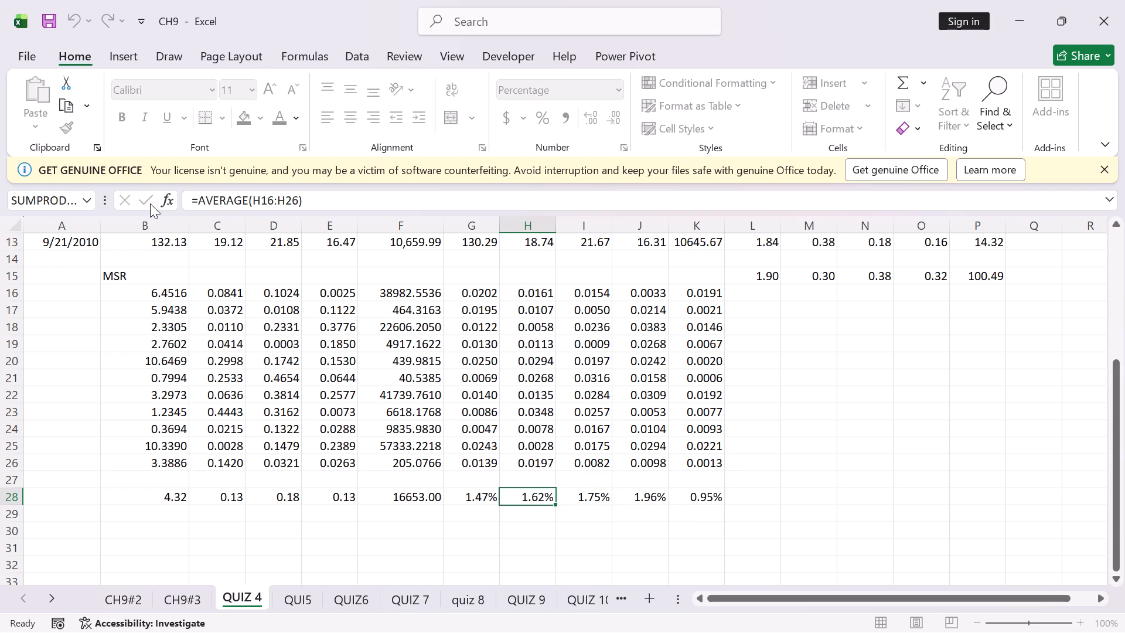
{"action": "double_click", "coordinate": [598, 498]}
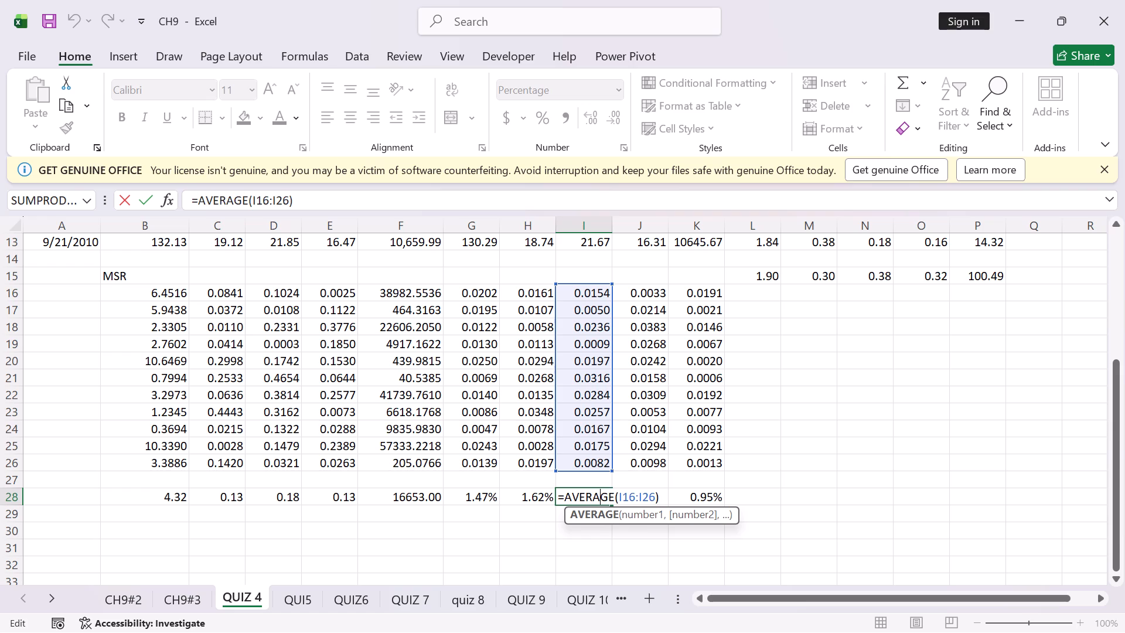
{"action": "left_click", "coordinate": [151, 197]}
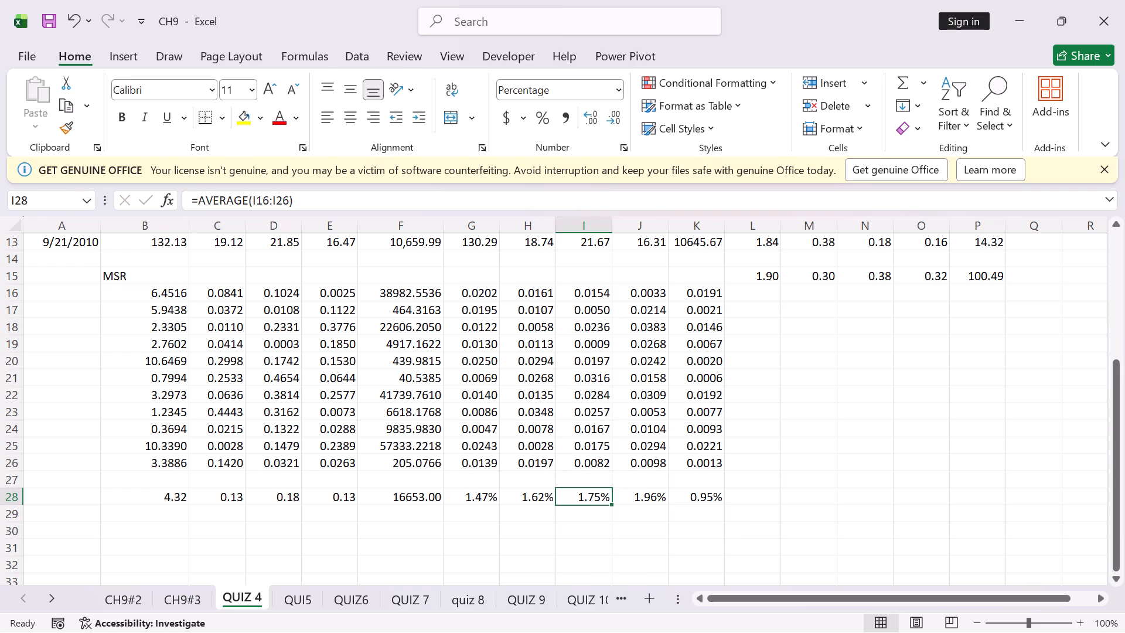
{"action": "double_click", "coordinate": [649, 499]}
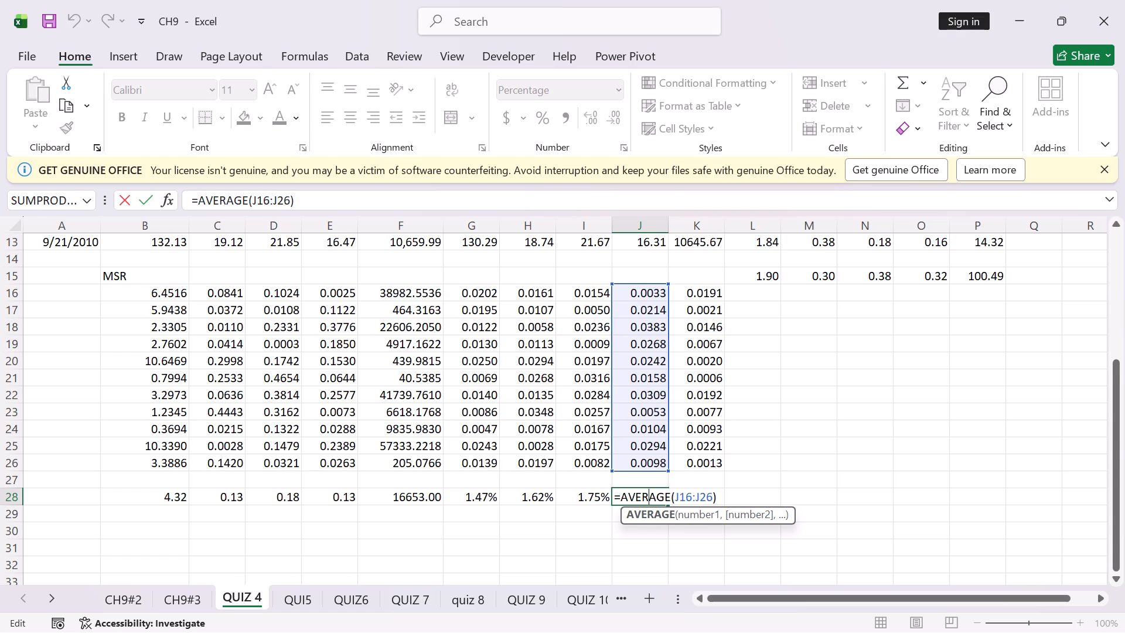
{"action": "left_click", "coordinate": [151, 202]}
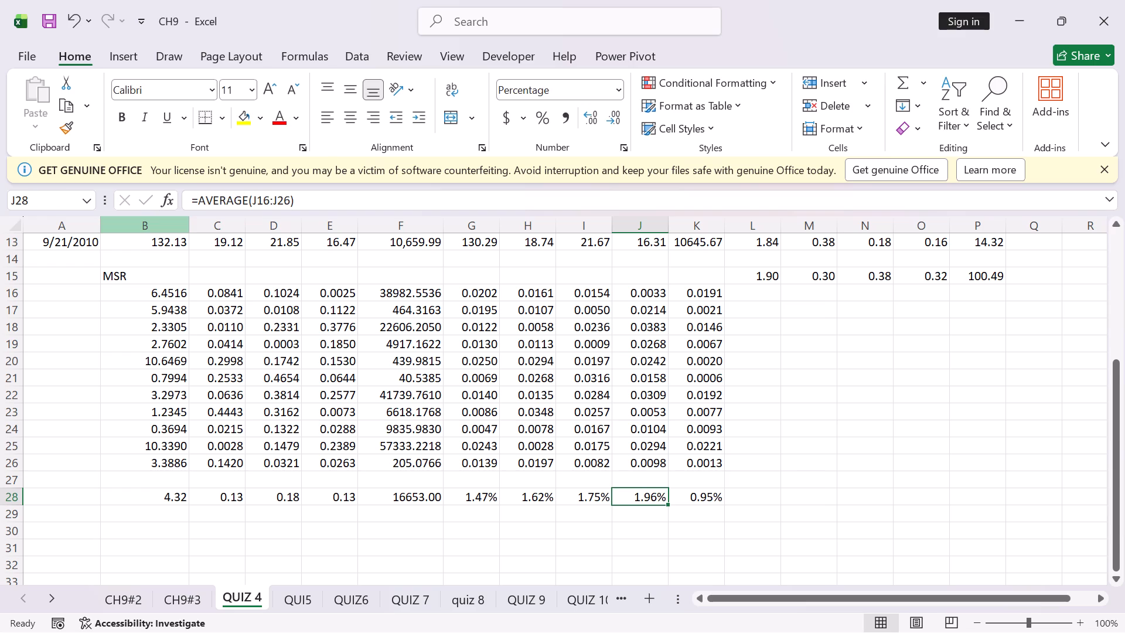
{"action": "double_click", "coordinate": [711, 492]}
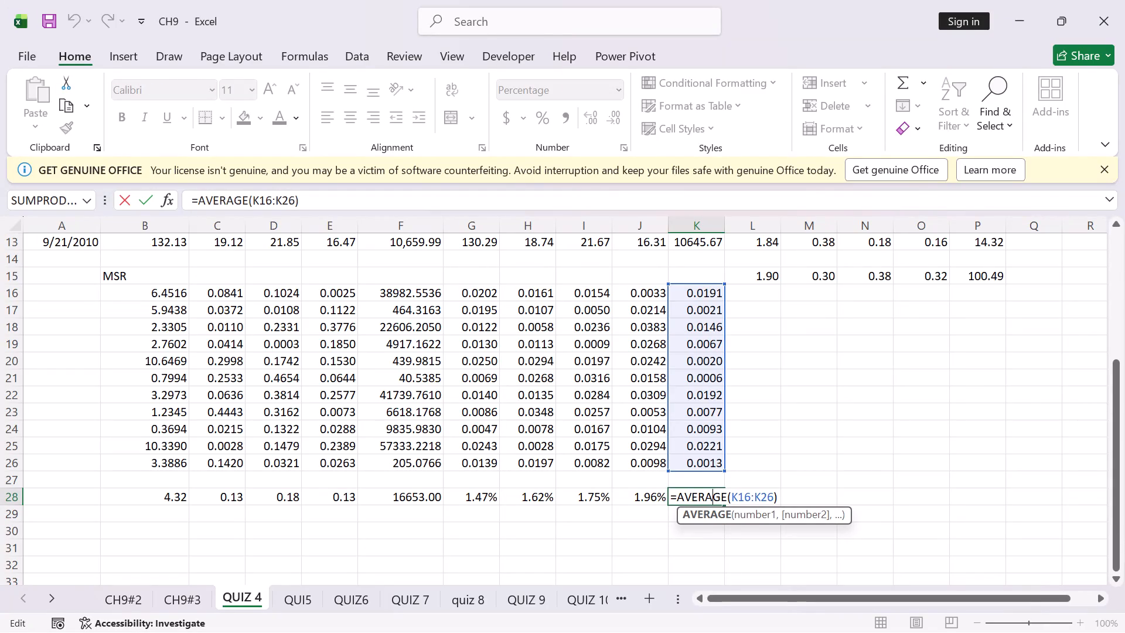
{"action": "left_click", "coordinate": [144, 198]}
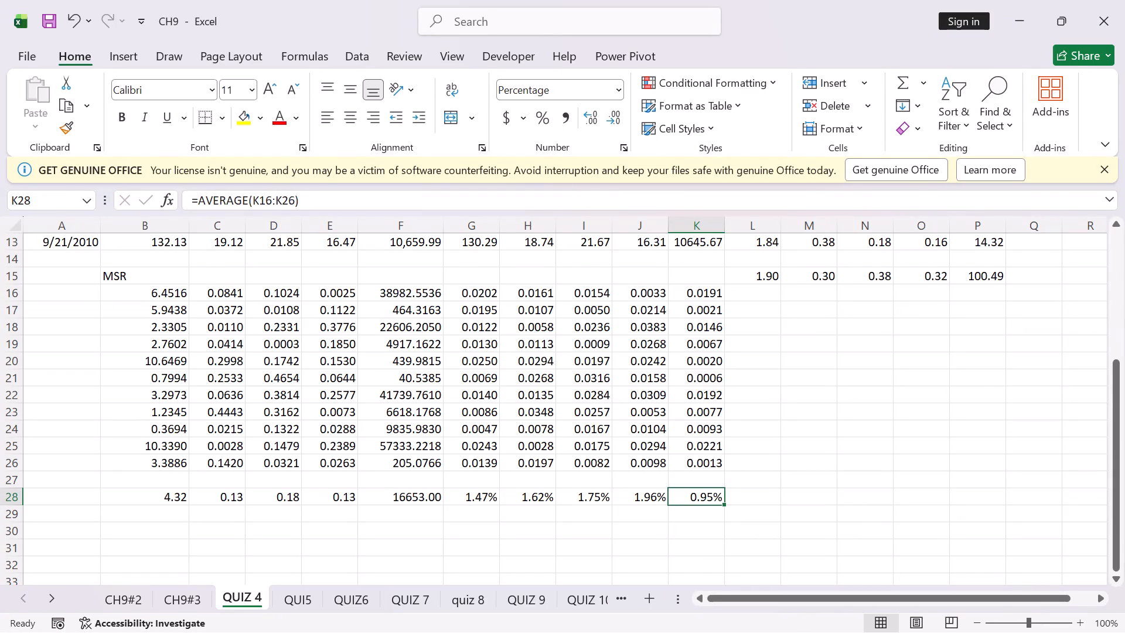
Recheck stock C's mean squared error average formula in D28.
{"action": "left_click", "coordinate": [287, 494]}
{"action": "double_click", "coordinate": [287, 494]}
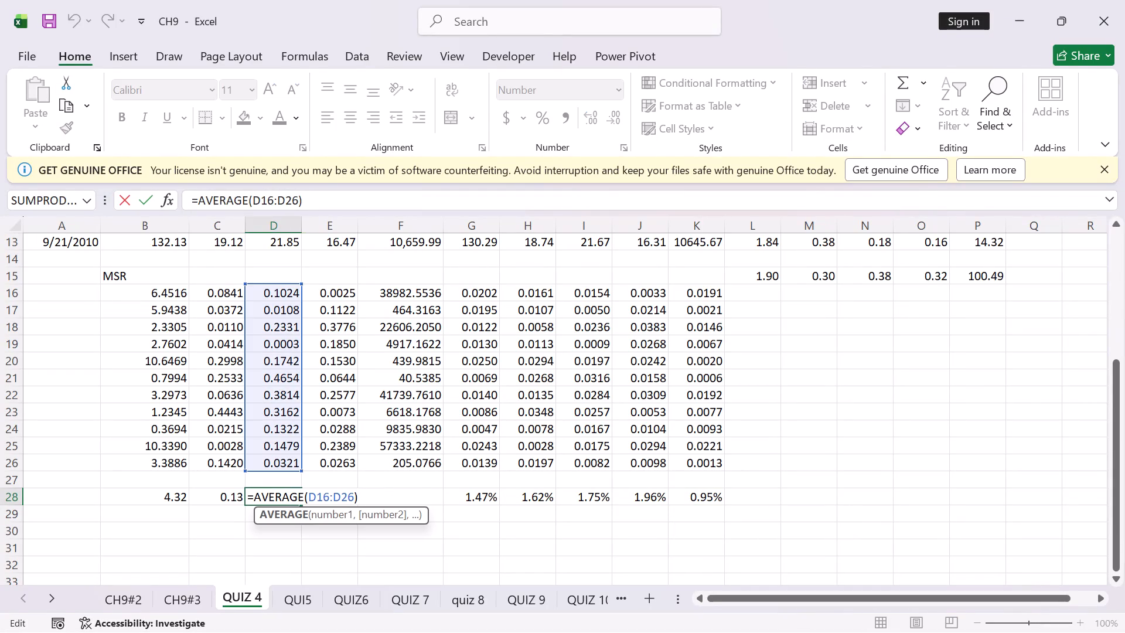
{"action": "left_click", "coordinate": [151, 205]}
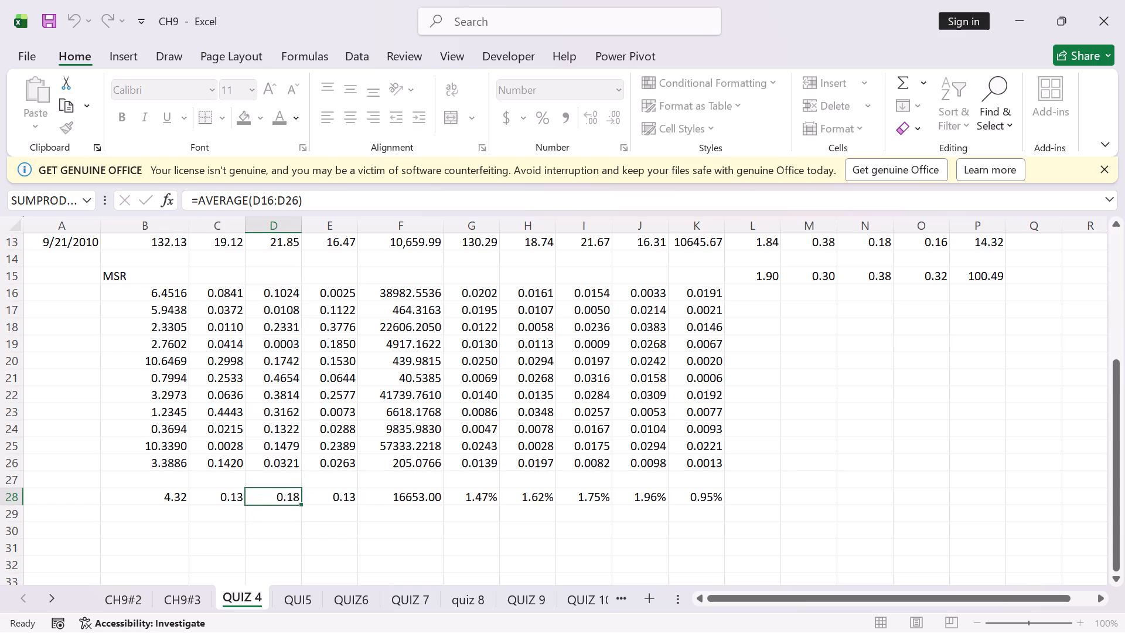
Inspect the 9/21/2010 forecast formulas for stocks B and C in H13 and I13.
{"action": "scroll", "coordinate": [491, 447], "scroll_direction": "down", "scroll_amount": 3}
{"action": "scroll", "coordinate": [509, 462], "scroll_direction": "up", "scroll_amount": 14}
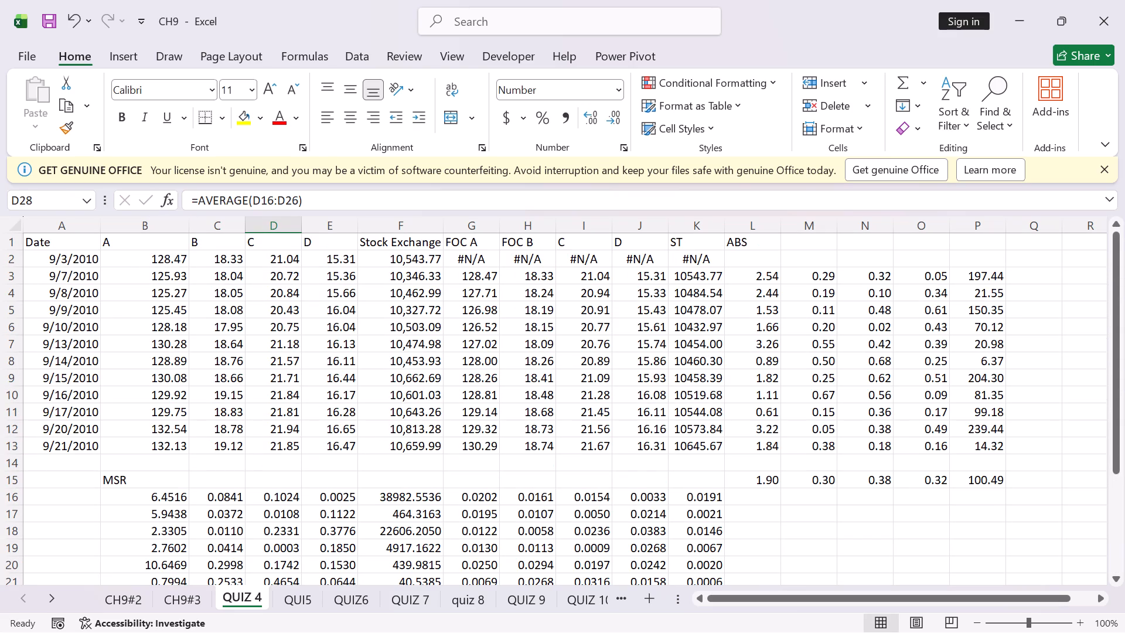
{"action": "double_click", "coordinate": [531, 447]}
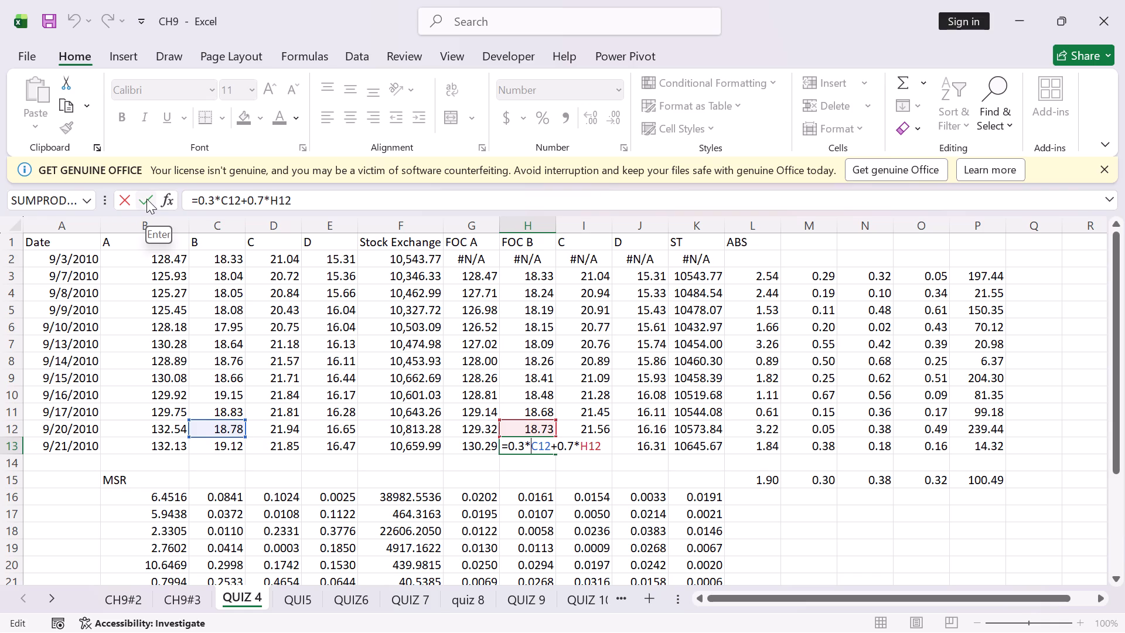
{"action": "left_click", "coordinate": [146, 199]}
{"action": "double_click", "coordinate": [605, 444]}
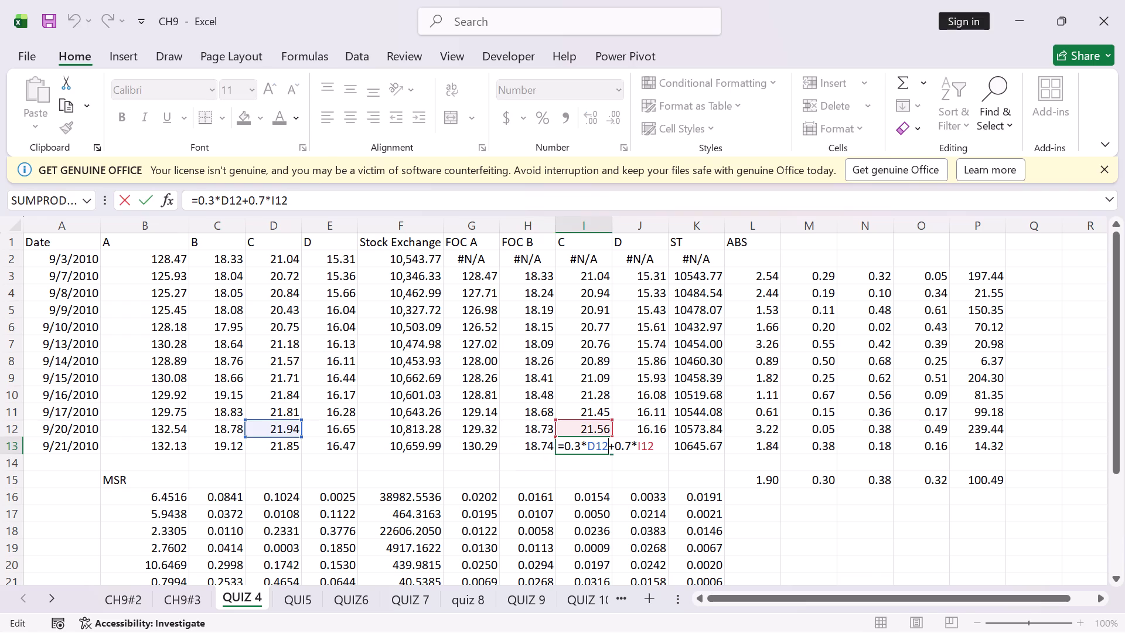
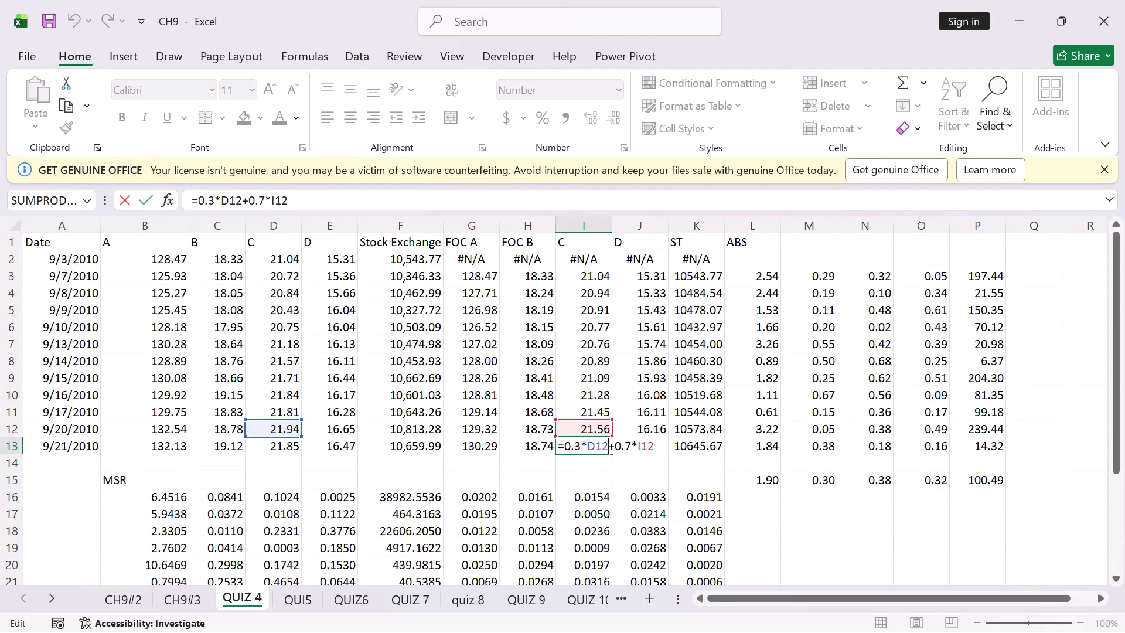
Finish checking stock C's forecast formula in I13 and inspect its 9/16/2010 forecast formula in I10.
{"action": "left_click", "coordinate": [142, 199]}
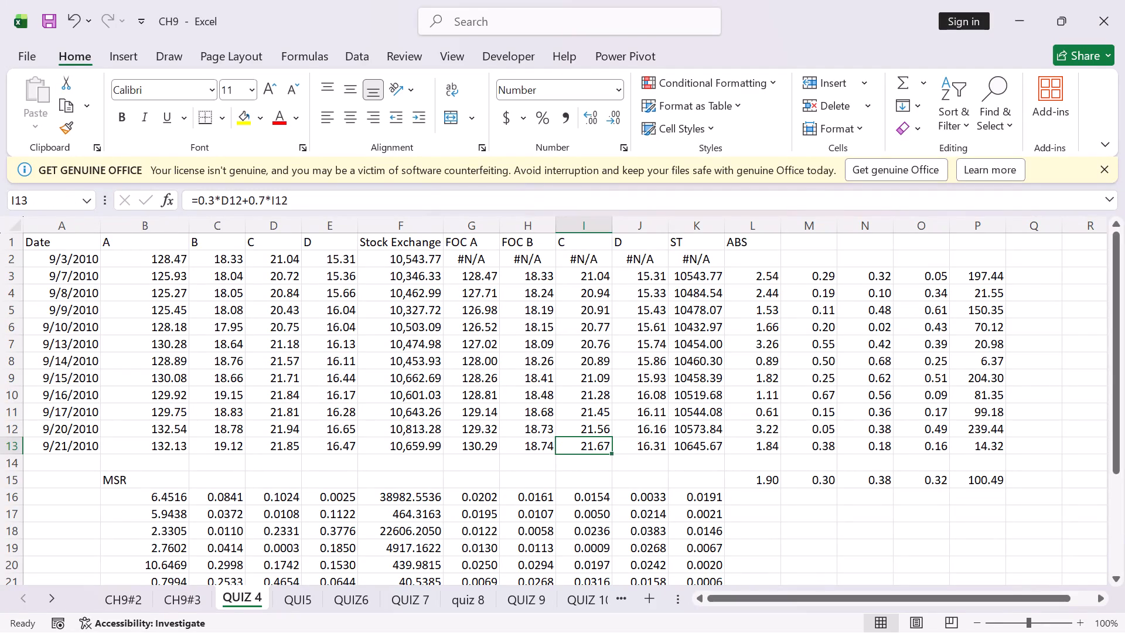
{"action": "double_click", "coordinate": [585, 393]}
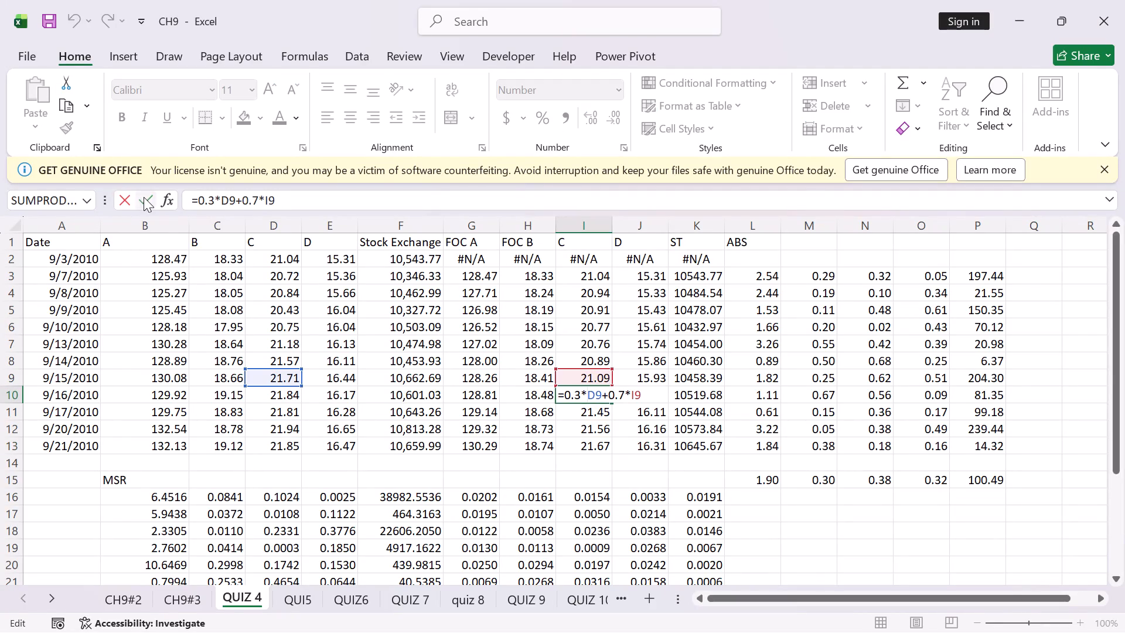
{"action": "left_click", "coordinate": [145, 195]}
Inspect stock D's forecast formulas in J10, J8, J6 and J3.
{"action": "double_click", "coordinate": [646, 396]}
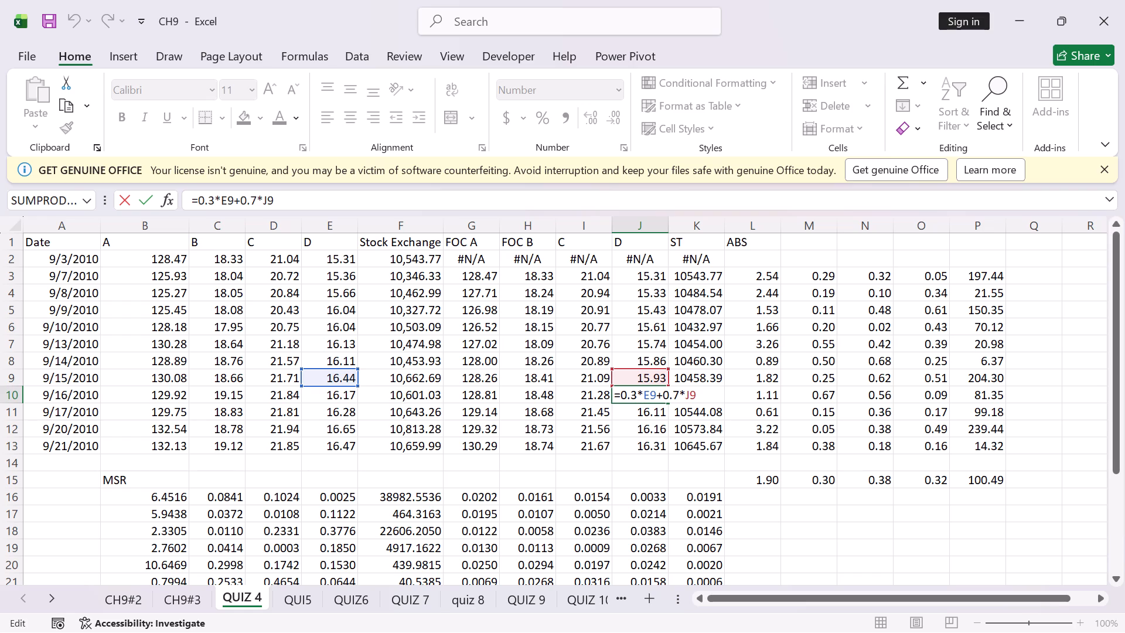
{"action": "left_click", "coordinate": [138, 194]}
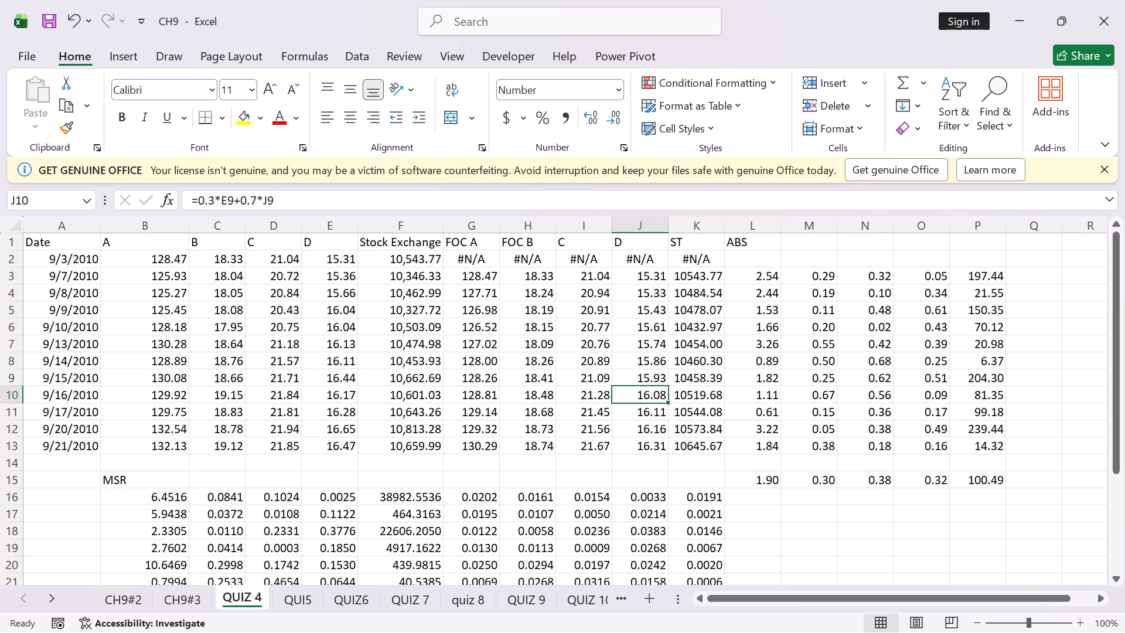
{"action": "double_click", "coordinate": [644, 355]}
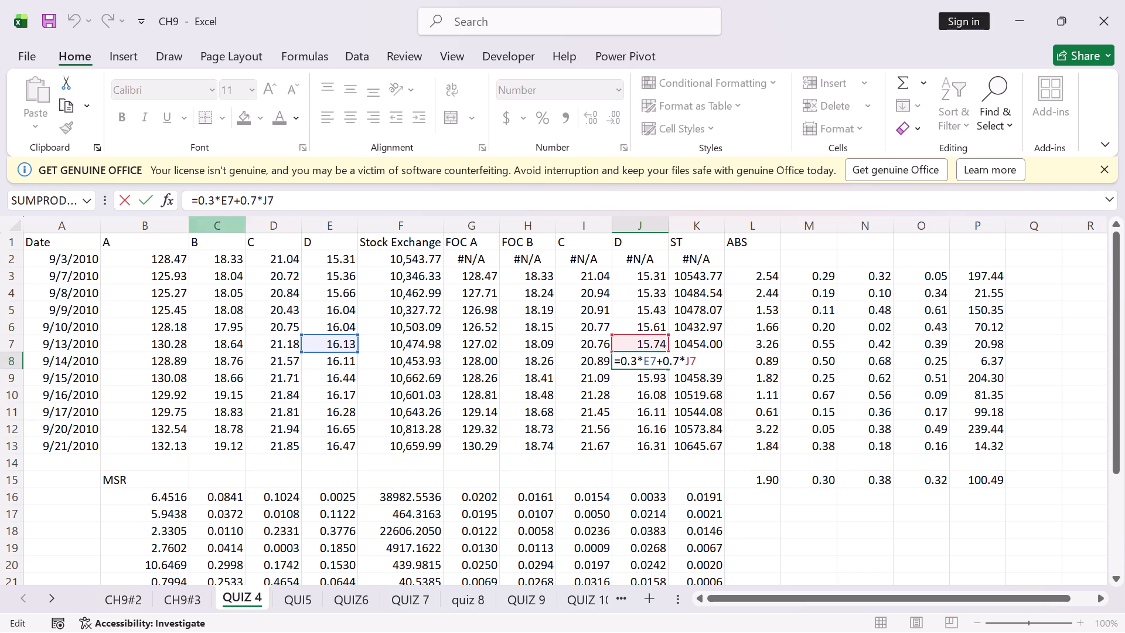
{"action": "left_click", "coordinate": [145, 198]}
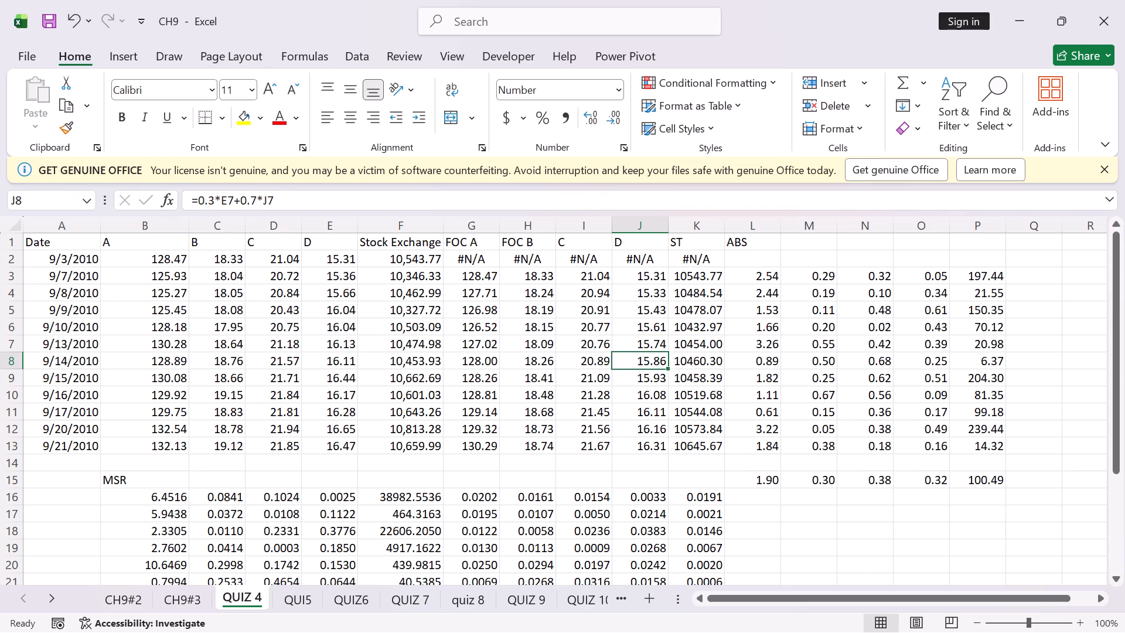
{"action": "double_click", "coordinate": [653, 328]}
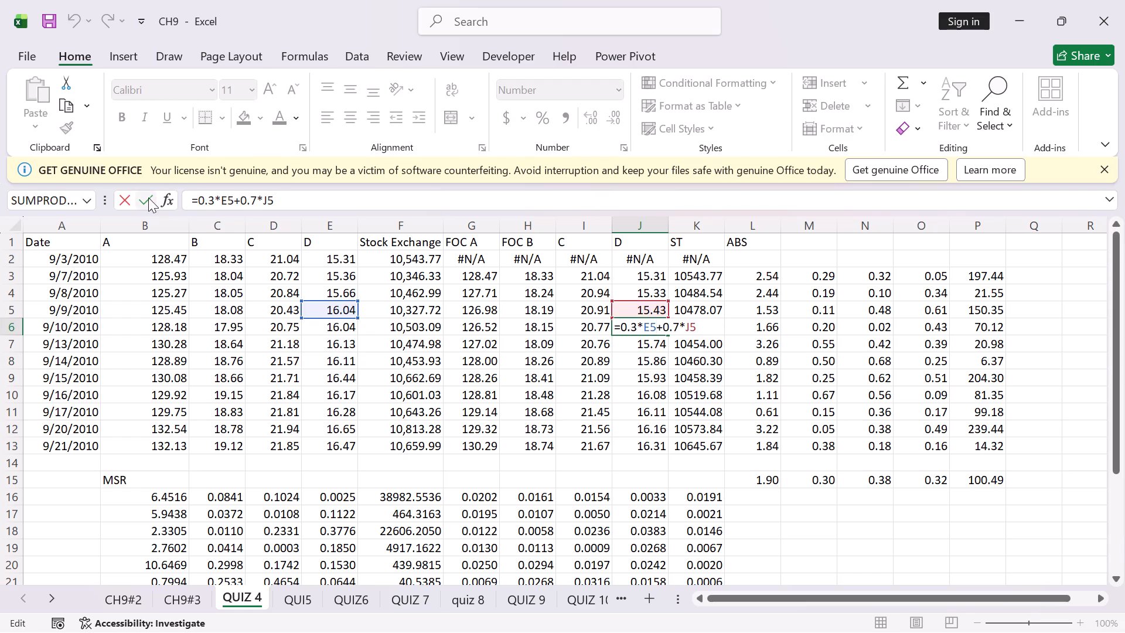
{"action": "left_click", "coordinate": [147, 197]}
{"action": "double_click", "coordinate": [652, 278]}
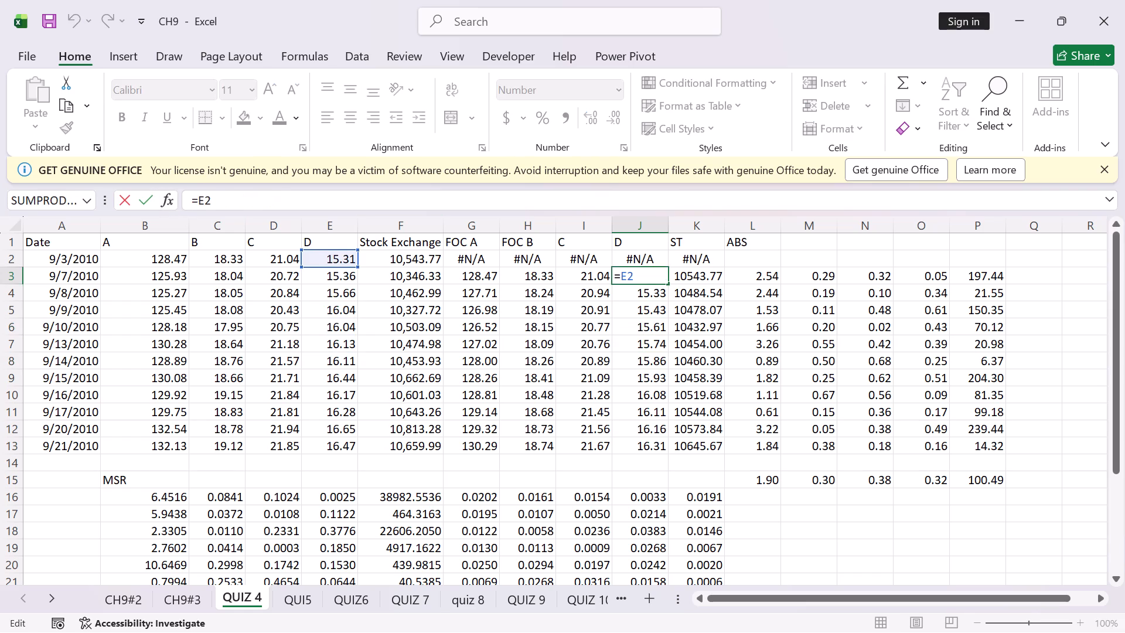
{"action": "left_click", "coordinate": [650, 303]}
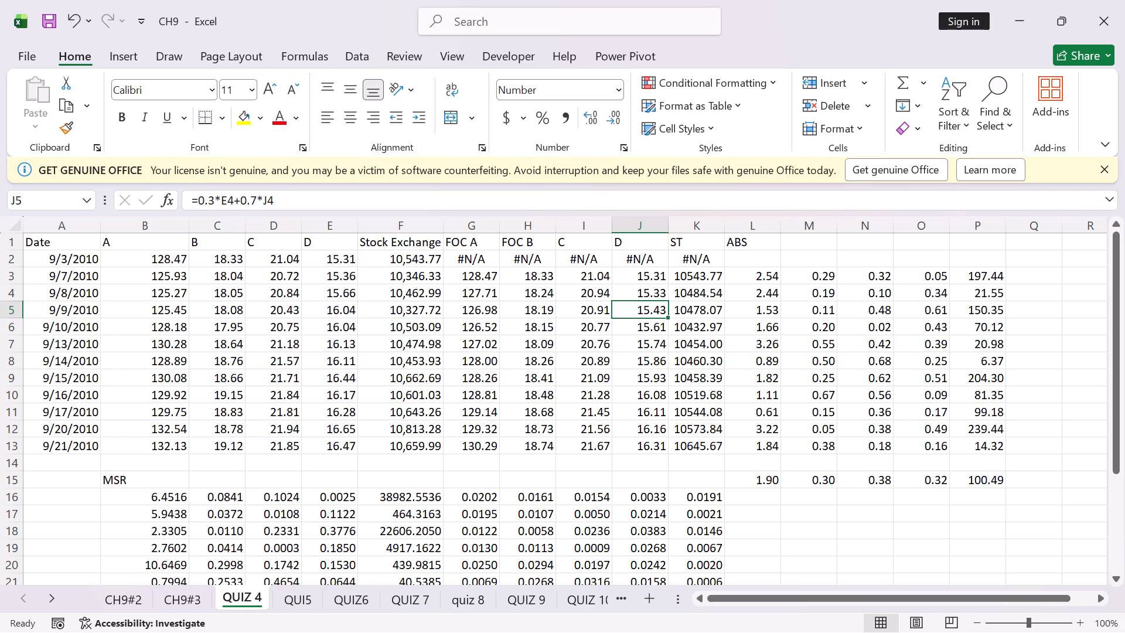
Inspect the stock exchange forecast formulas for 9/8, 9/9 and 9/10/2010 in K4, K5 and K6.
{"action": "double_click", "coordinate": [697, 294]}
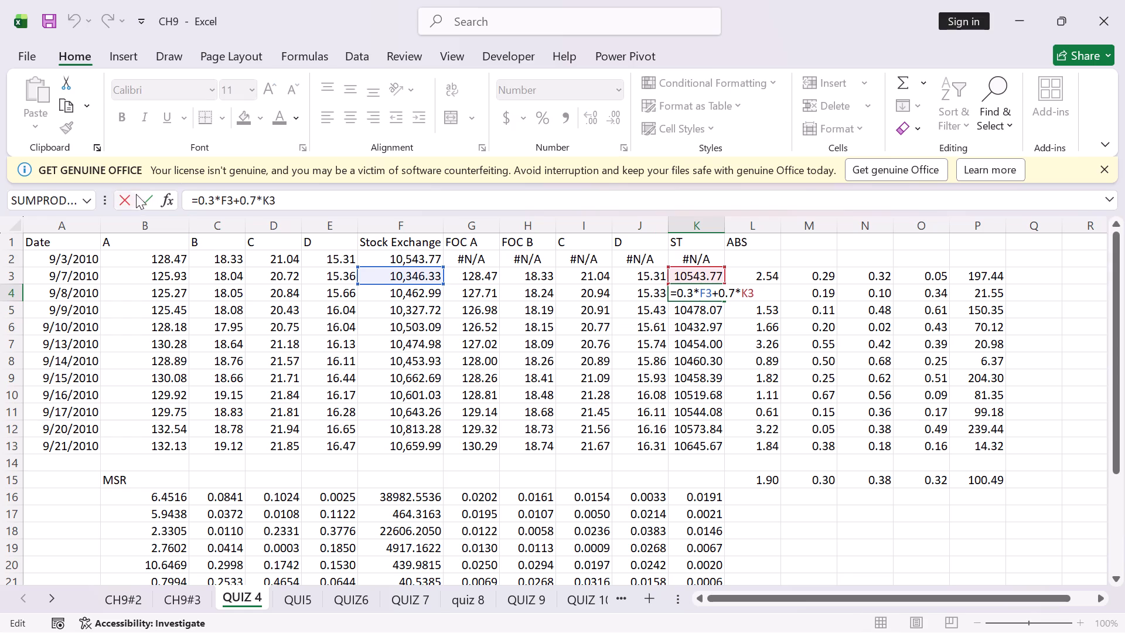
{"action": "left_click", "coordinate": [142, 196]}
{"action": "double_click", "coordinate": [695, 314]}
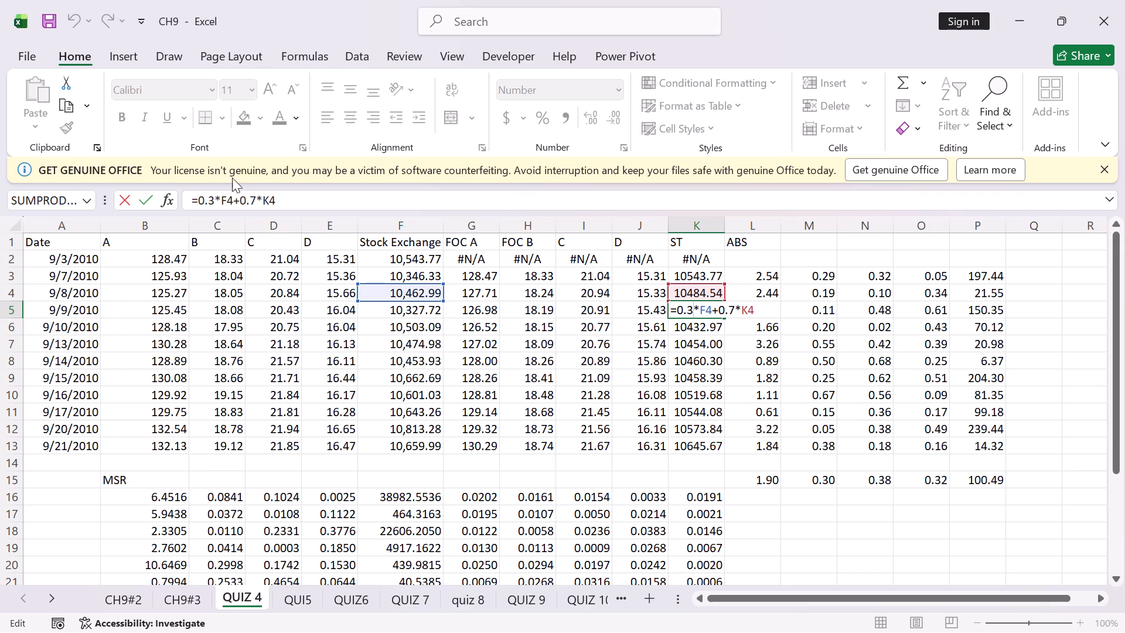
{"action": "left_click", "coordinate": [139, 195]}
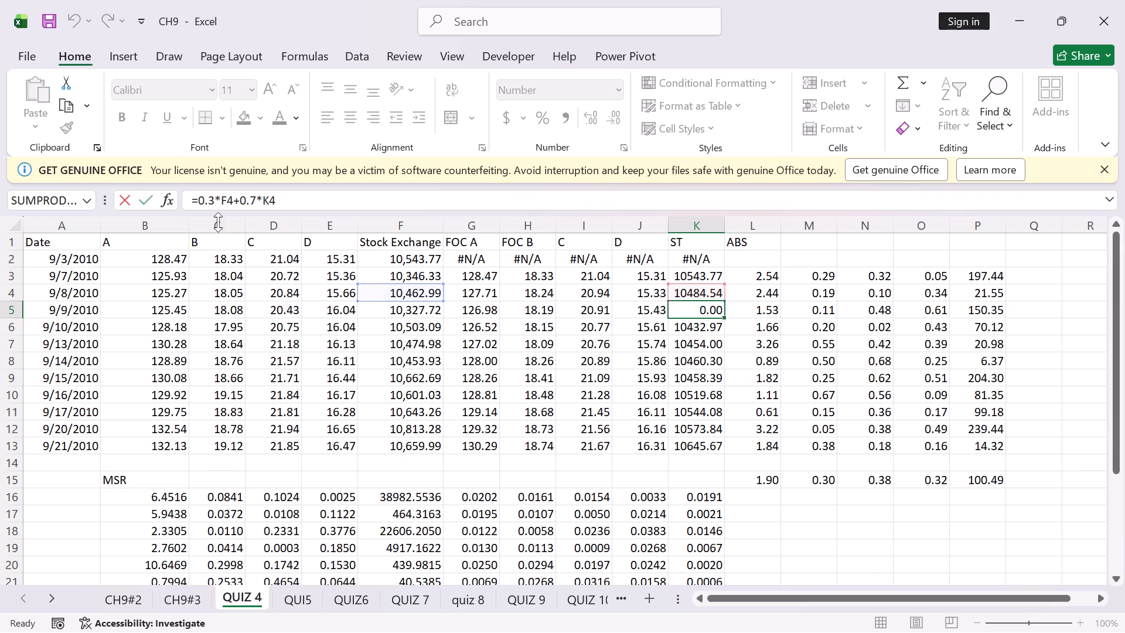
{"action": "double_click", "coordinate": [704, 324]}
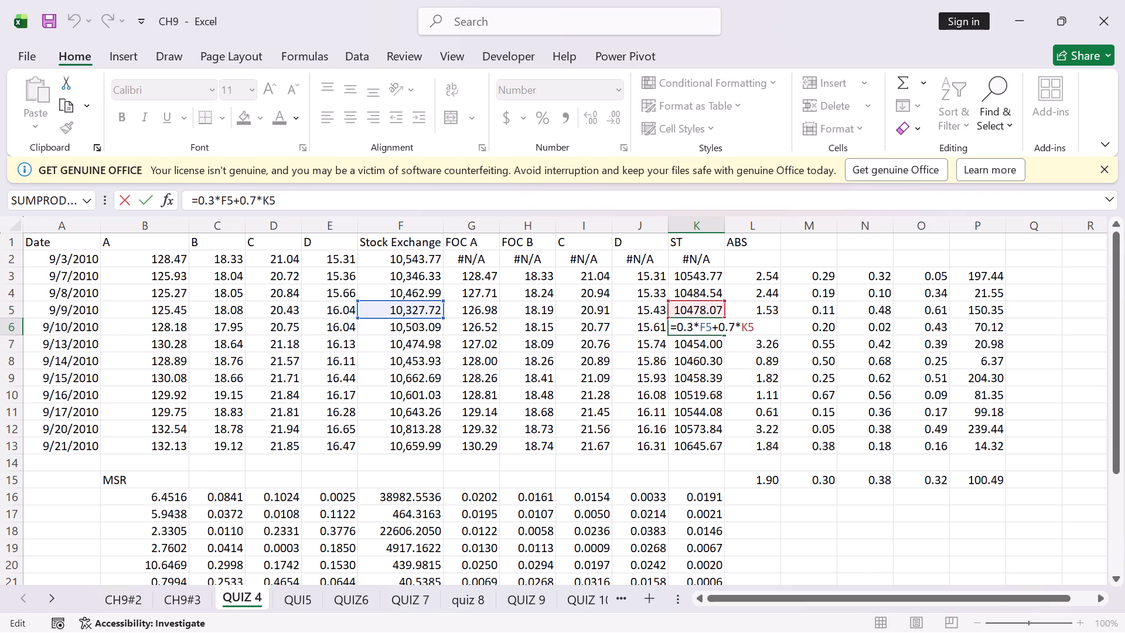
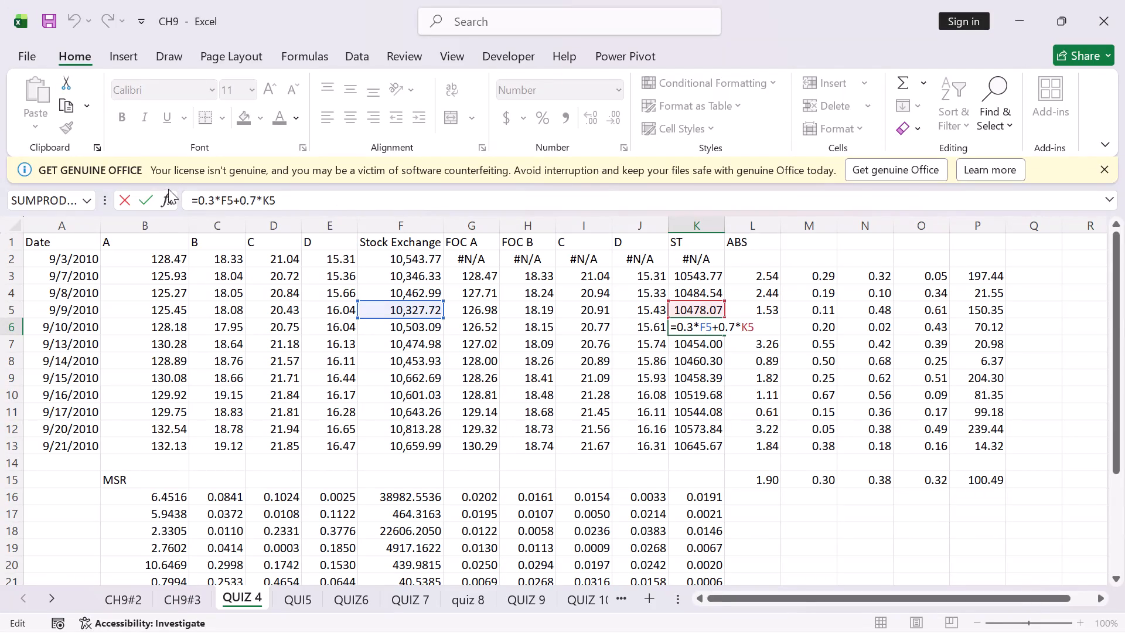
Finish checking the stock exchange forecast formula in K6 and inspect those for 9/14 through 9/20/2010 in K8 to K12.
{"action": "left_click", "coordinate": [150, 193]}
{"action": "double_click", "coordinate": [692, 361]}
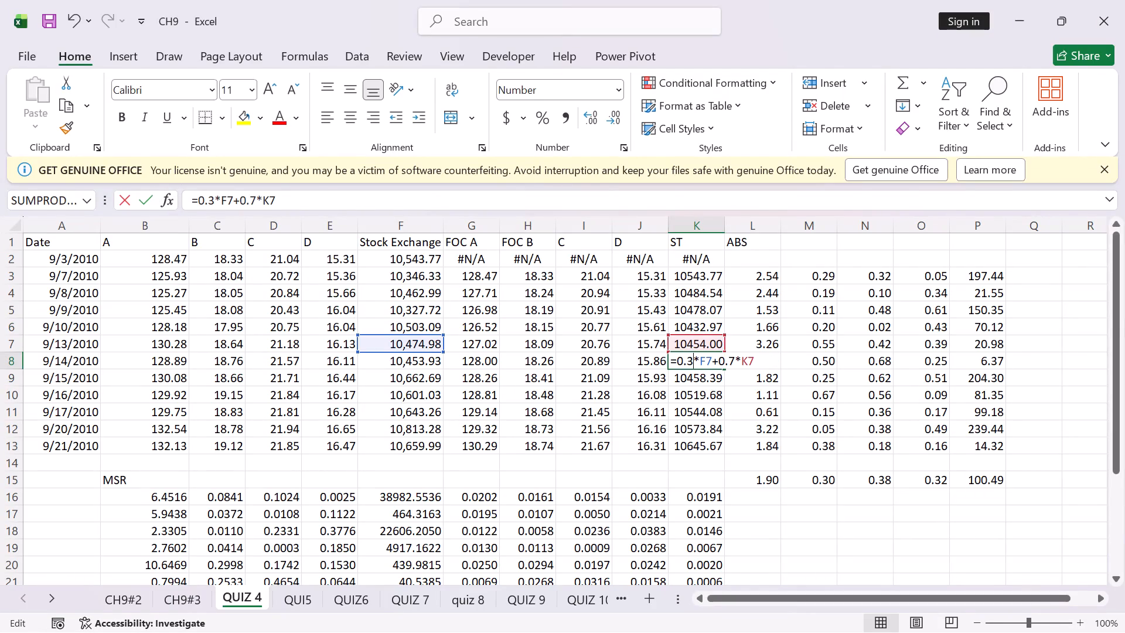
{"action": "left_click", "coordinate": [142, 196]}
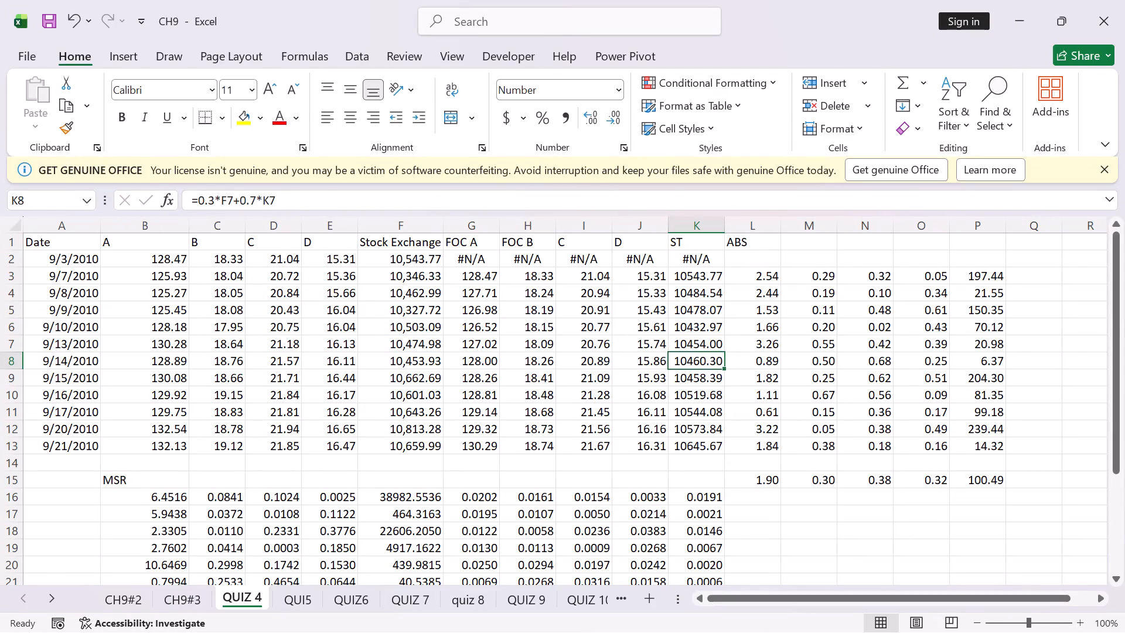
{"action": "double_click", "coordinate": [690, 379]}
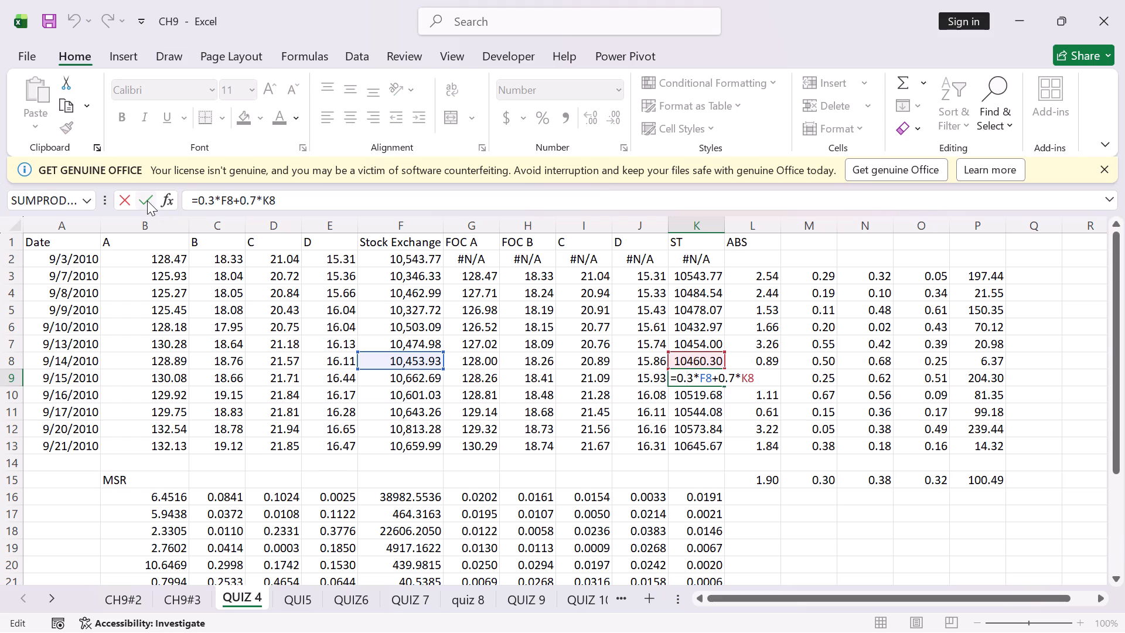
{"action": "left_click", "coordinate": [147, 200]}
{"action": "double_click", "coordinate": [690, 398]}
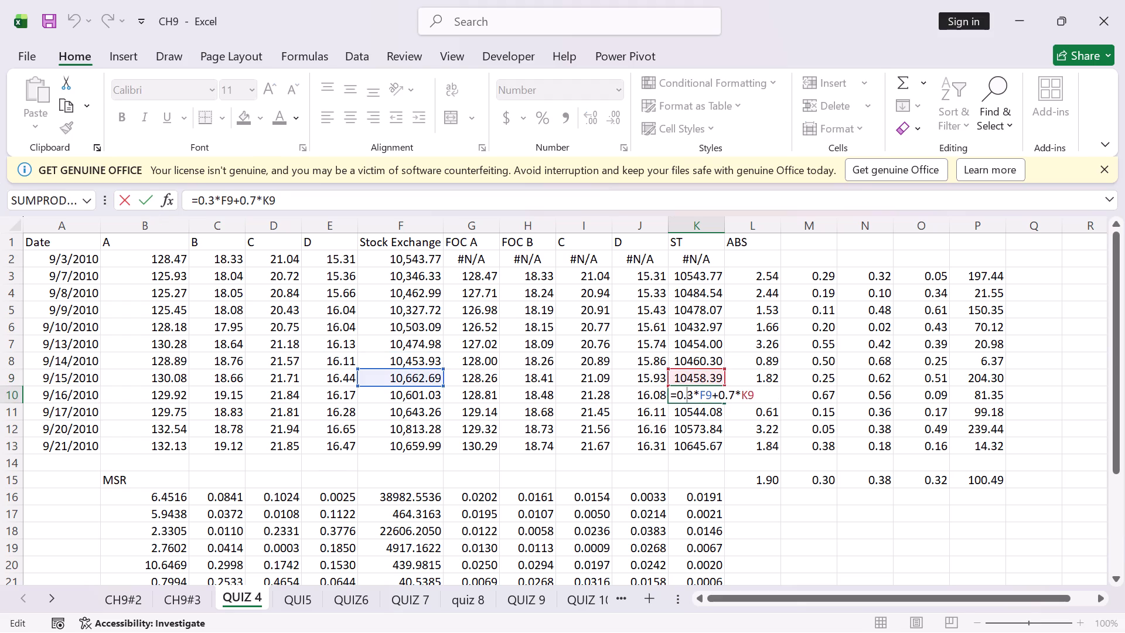
{"action": "left_click", "coordinate": [148, 198]}
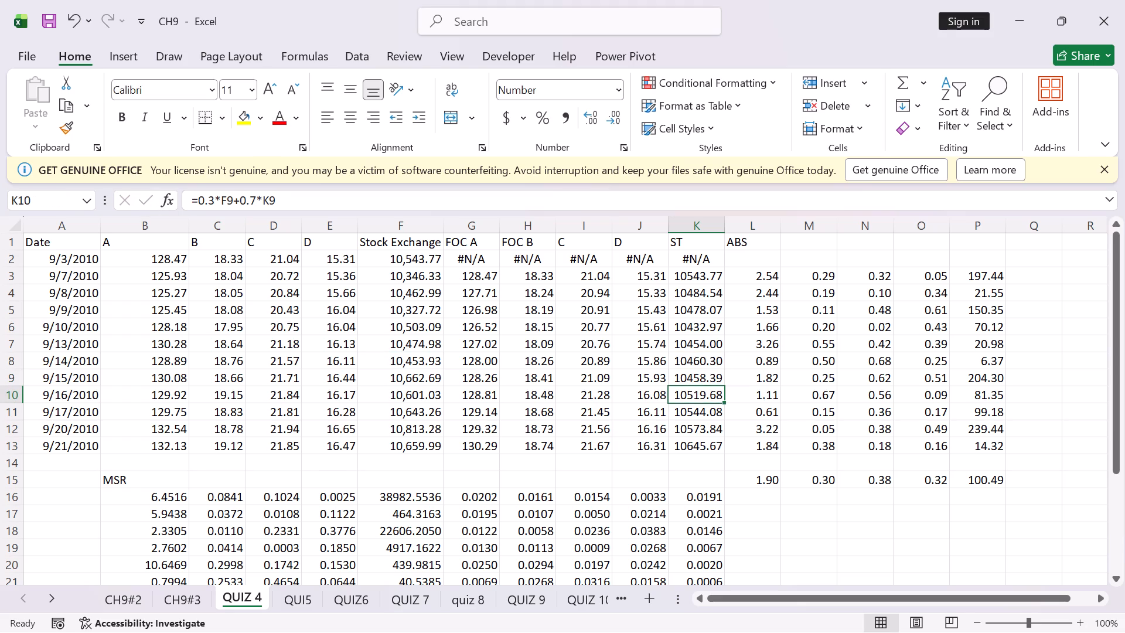
{"action": "double_click", "coordinate": [705, 414]}
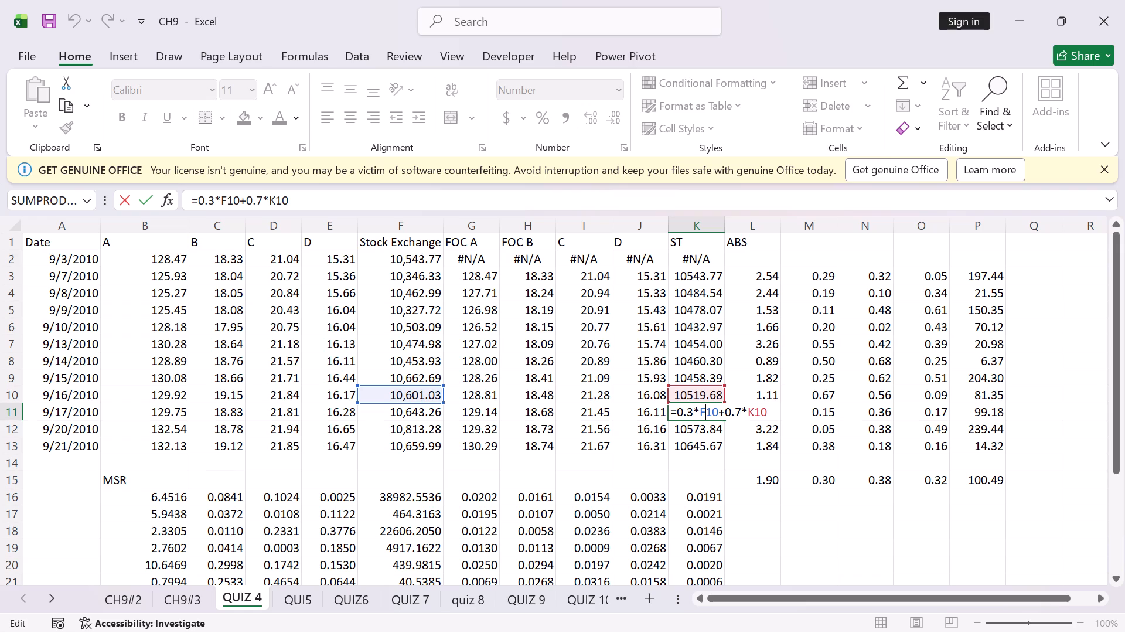
{"action": "left_click", "coordinate": [144, 198]}
{"action": "double_click", "coordinate": [693, 427]}
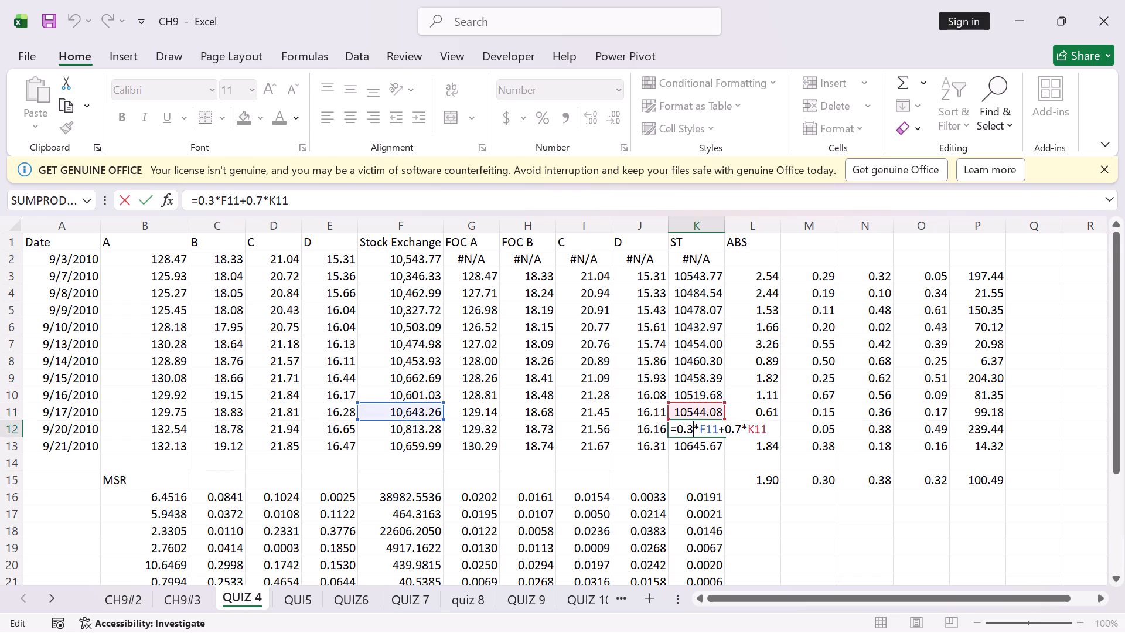
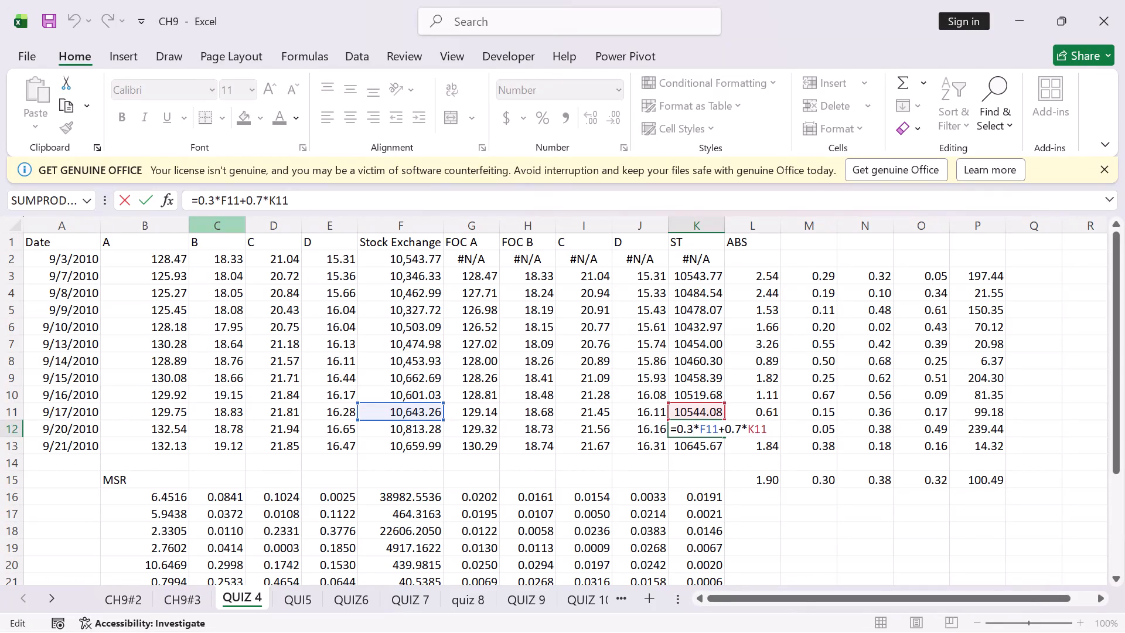
Finish checking the forecast formula in K12 and inspect the 9/20/2010 stock exchange value in F12 and D forecast formula in J12.
{"action": "left_click", "coordinate": [143, 203]}
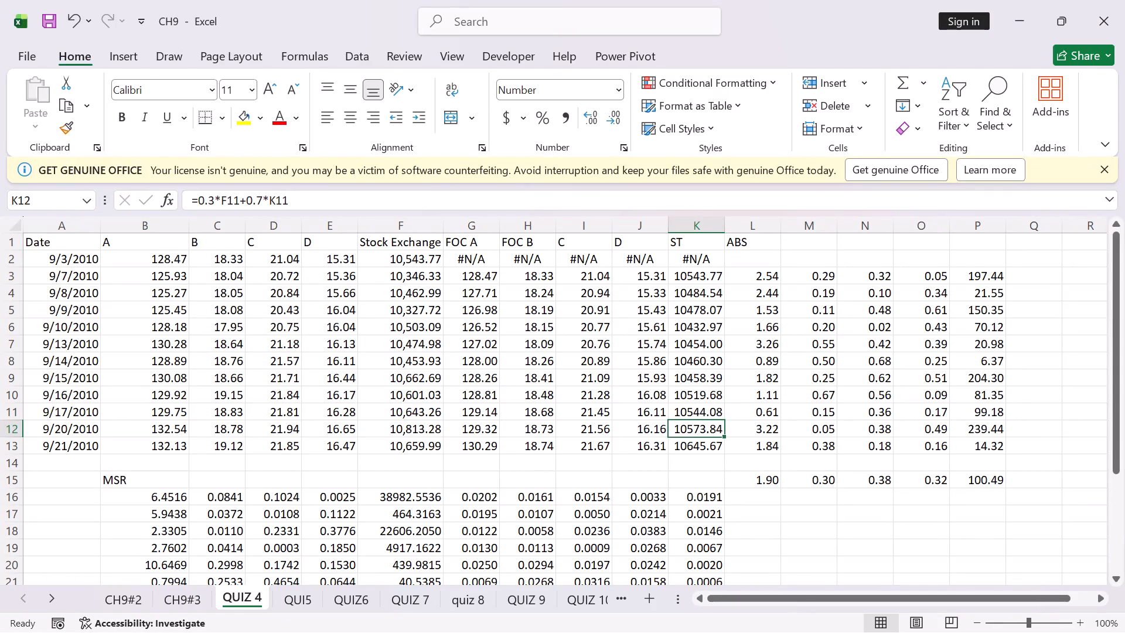
{"action": "double_click", "coordinate": [427, 424]}
{"action": "double_click", "coordinate": [424, 425]}
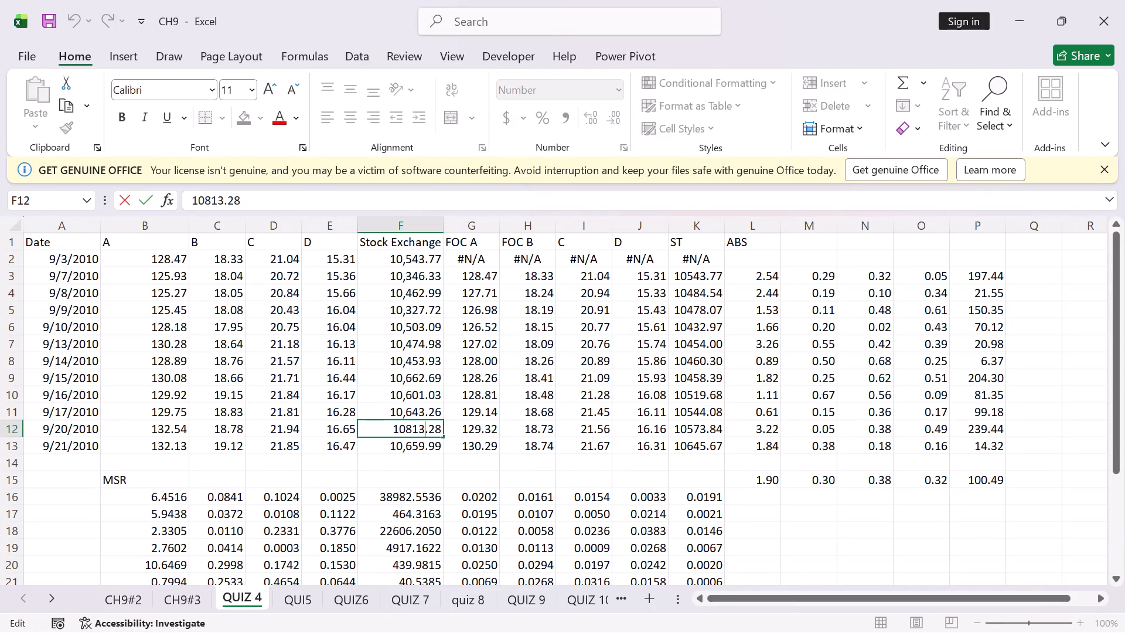
{"action": "left_click", "coordinate": [496, 435]}
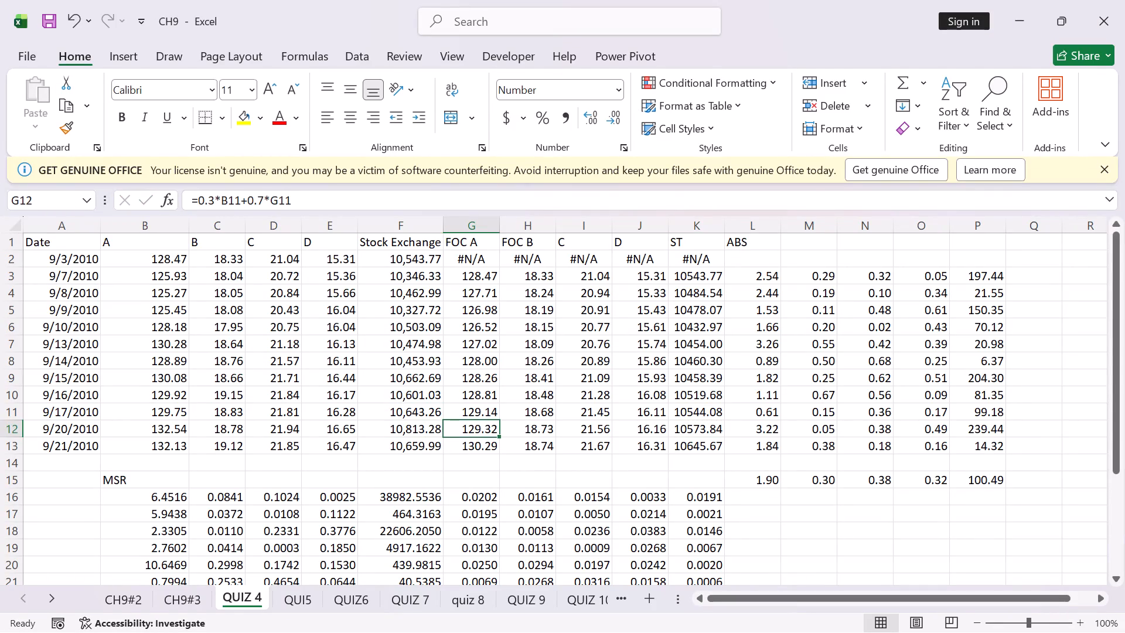
{"action": "double_click", "coordinate": [662, 428]}
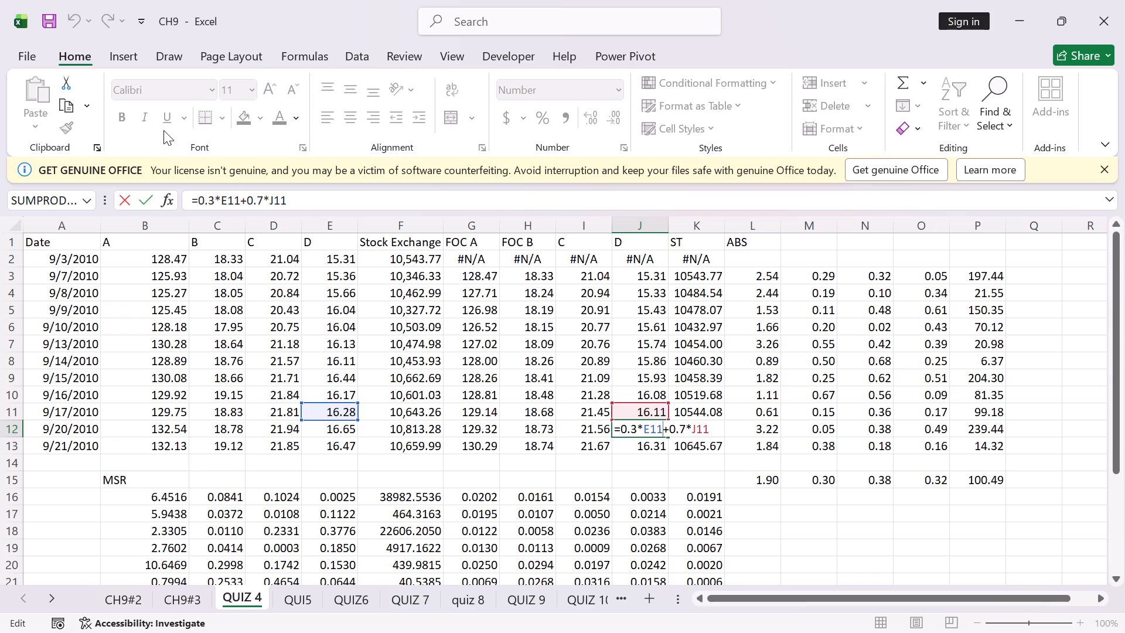
{"action": "left_click", "coordinate": [149, 199]}
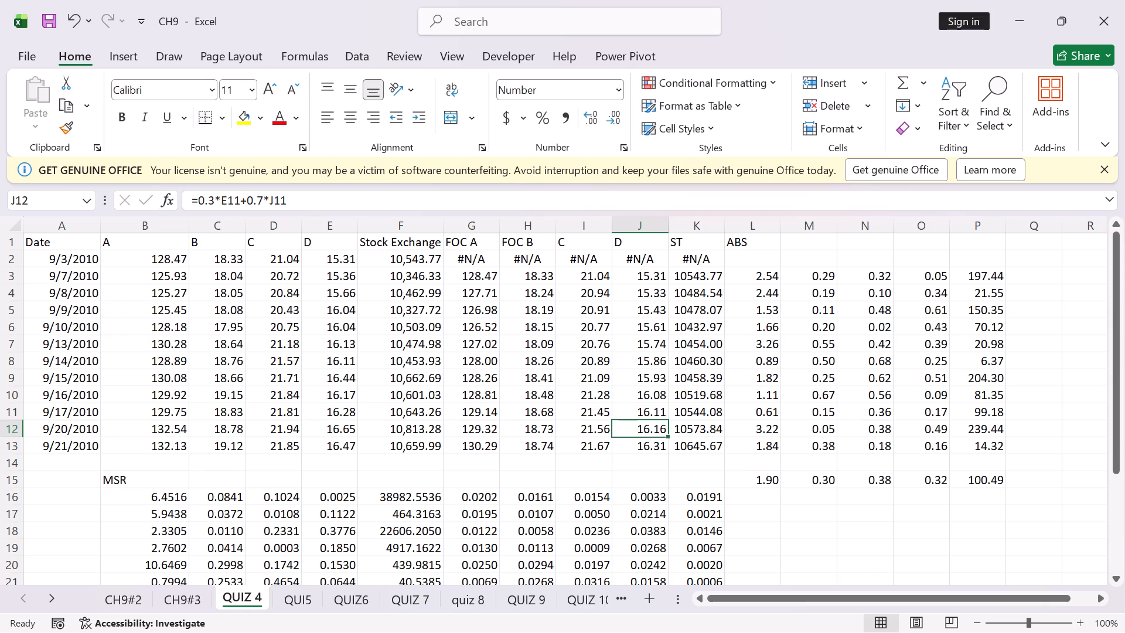
Inspect the stock D forecast formulas for 9/7 through 9/13/2010 in cells J3 to J7.
{"action": "double_click", "coordinate": [652, 277]}
{"action": "left_click", "coordinate": [651, 294]}
{"action": "double_click", "coordinate": [651, 294]}
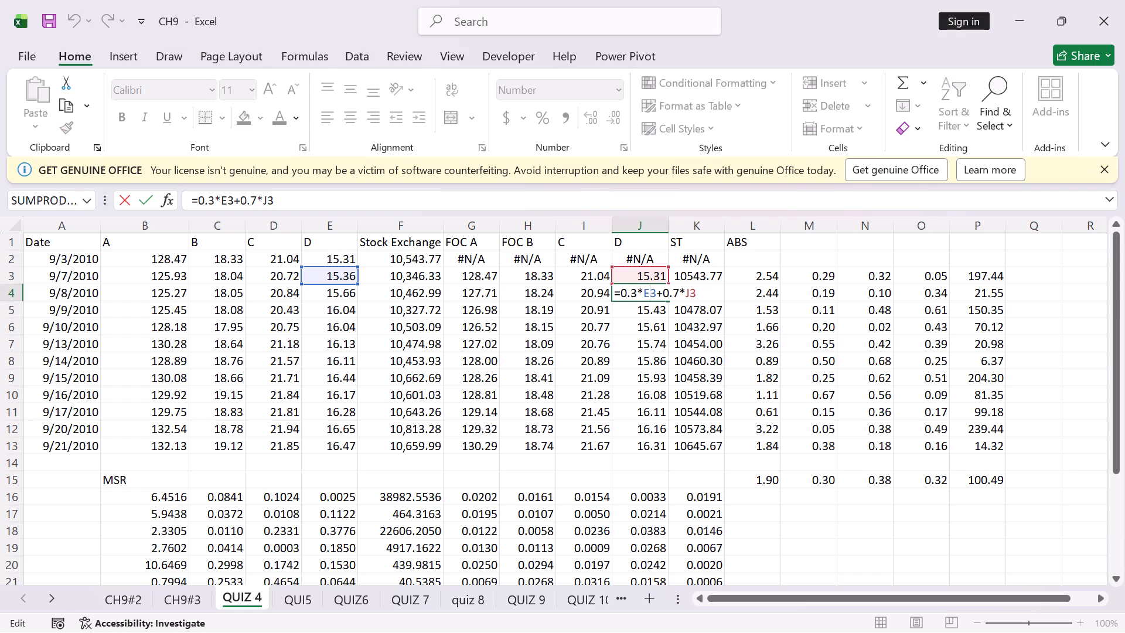
{"action": "left_click", "coordinate": [146, 193]}
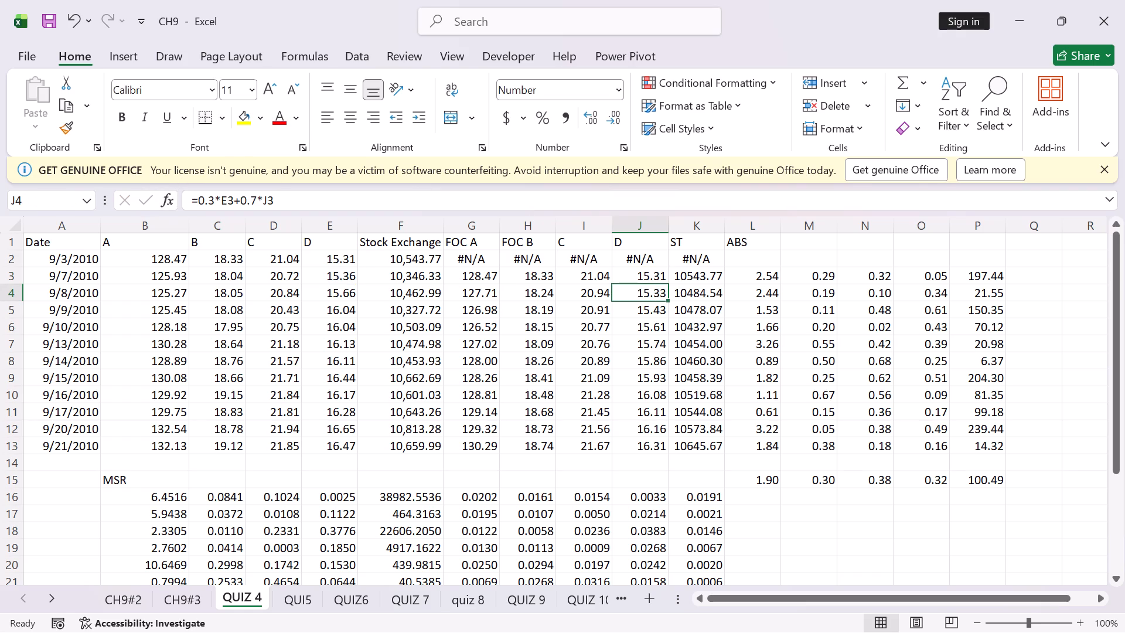
{"action": "double_click", "coordinate": [643, 312]}
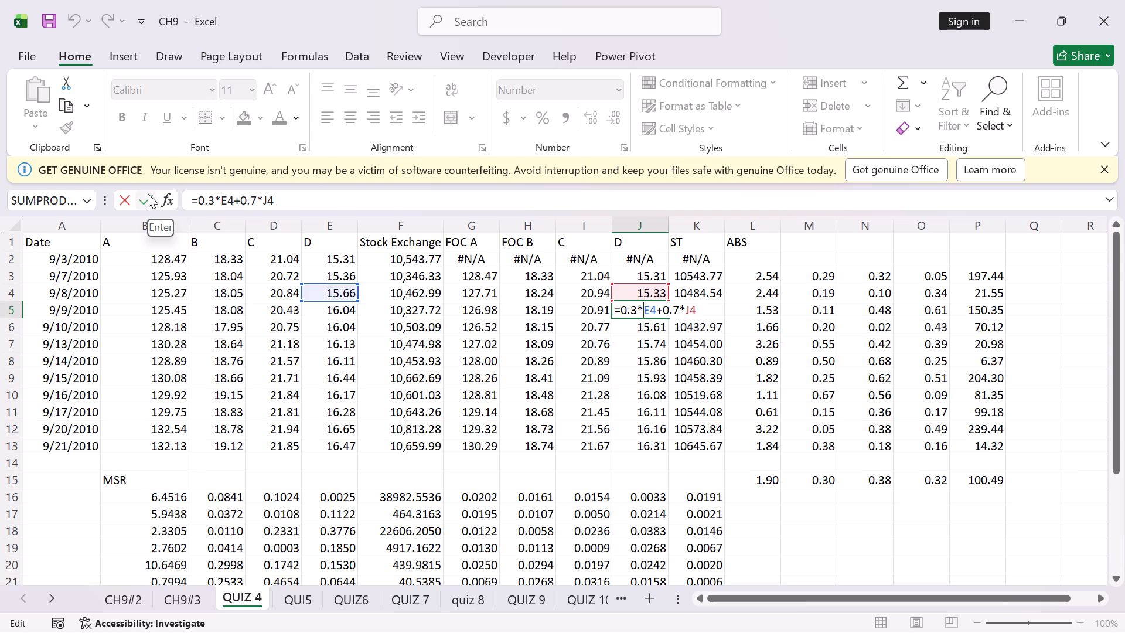
{"action": "left_click", "coordinate": [148, 193]}
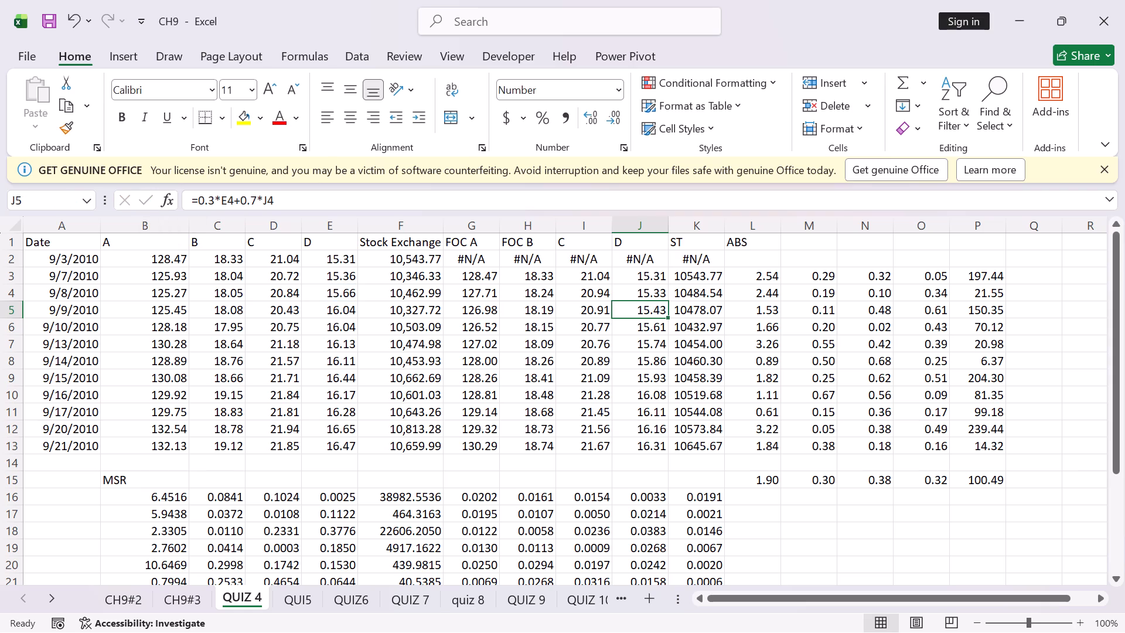
{"action": "double_click", "coordinate": [650, 325]}
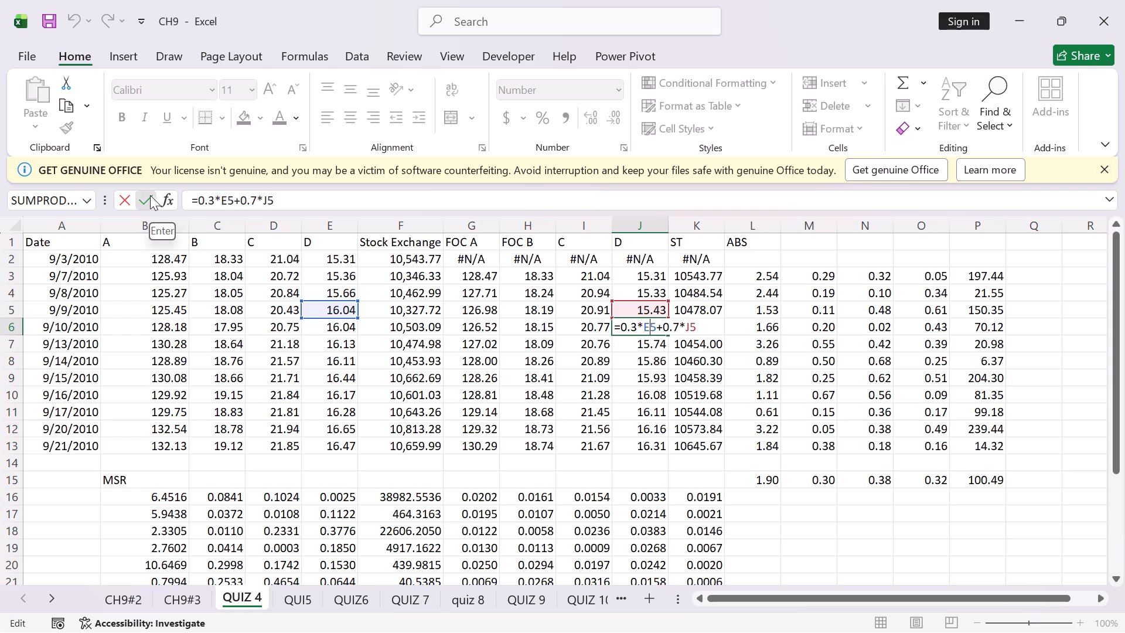
{"action": "left_click", "coordinate": [150, 195]}
{"action": "double_click", "coordinate": [644, 348]}
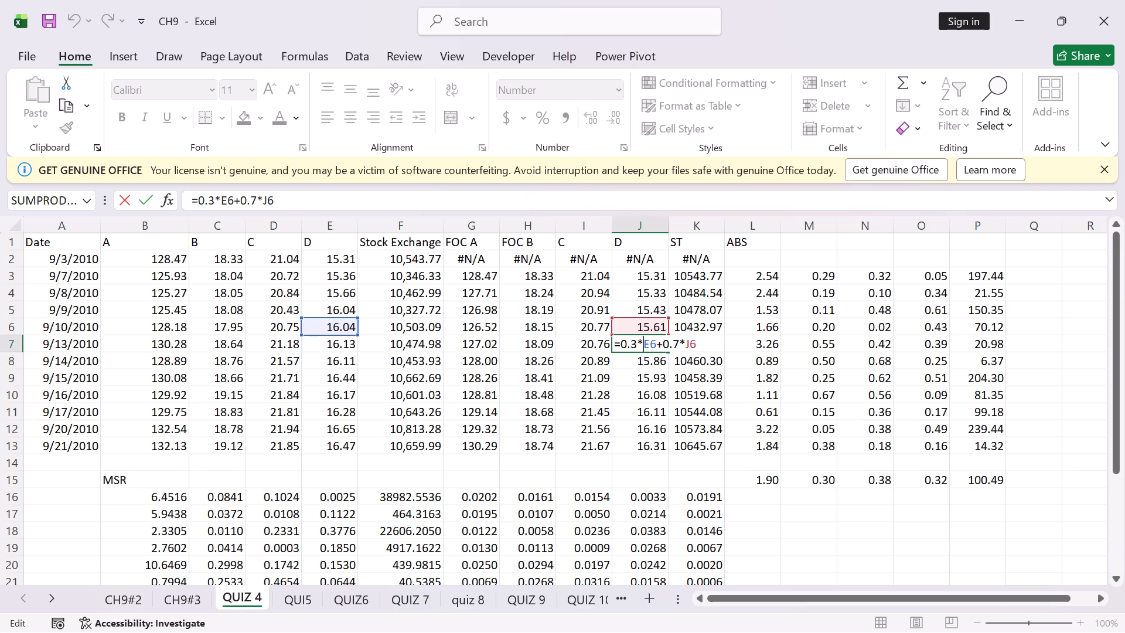
{"action": "left_click", "coordinate": [153, 202]}
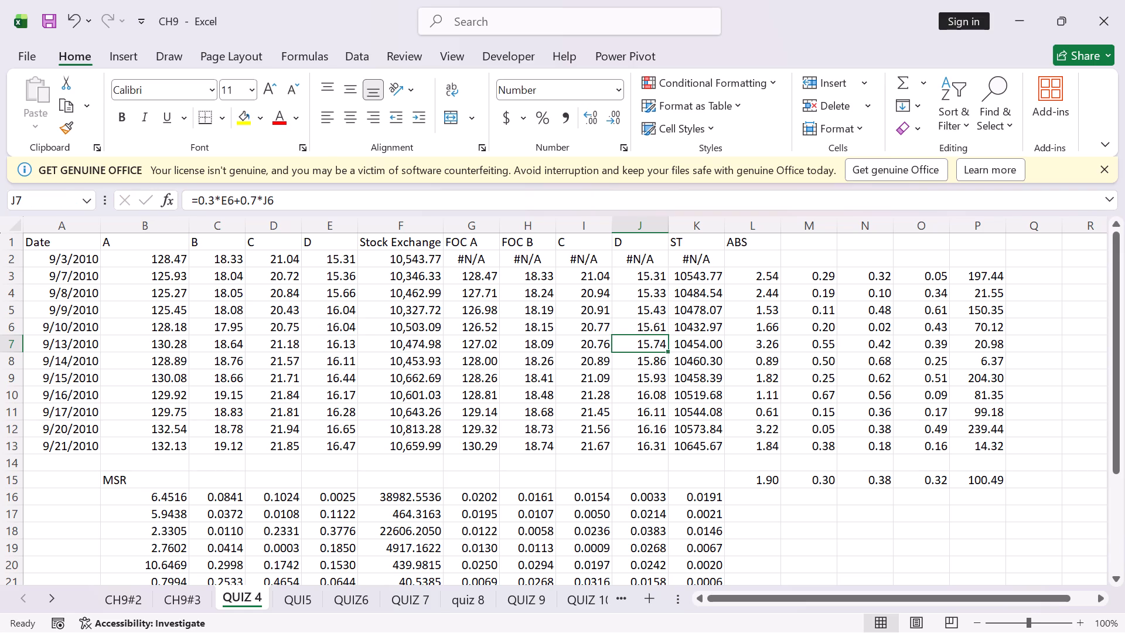
Inspect the stock D forecast formulas for 9/14 through 9/21/2010 in cells J8 to J13.
{"action": "double_click", "coordinate": [651, 359]}
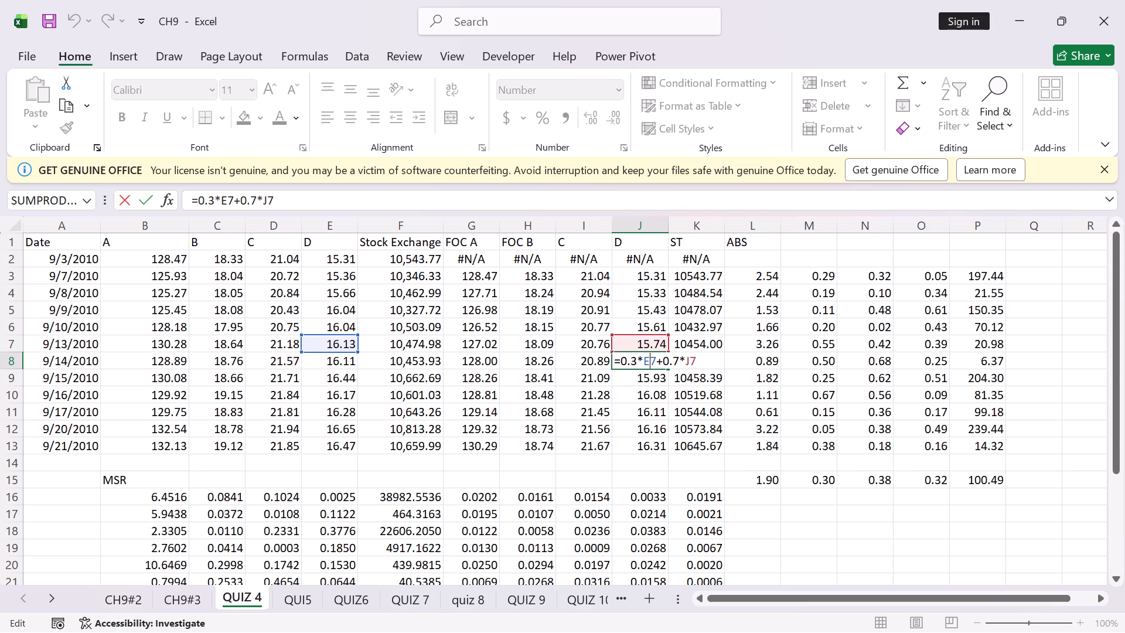
{"action": "left_click", "coordinate": [138, 197]}
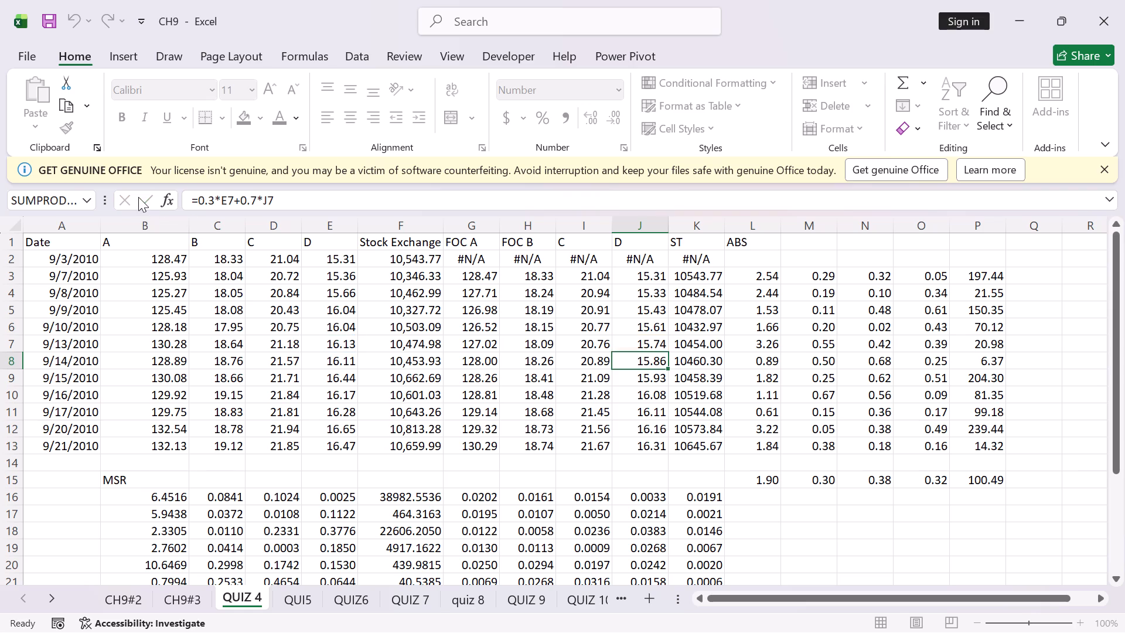
{"action": "double_click", "coordinate": [646, 376]}
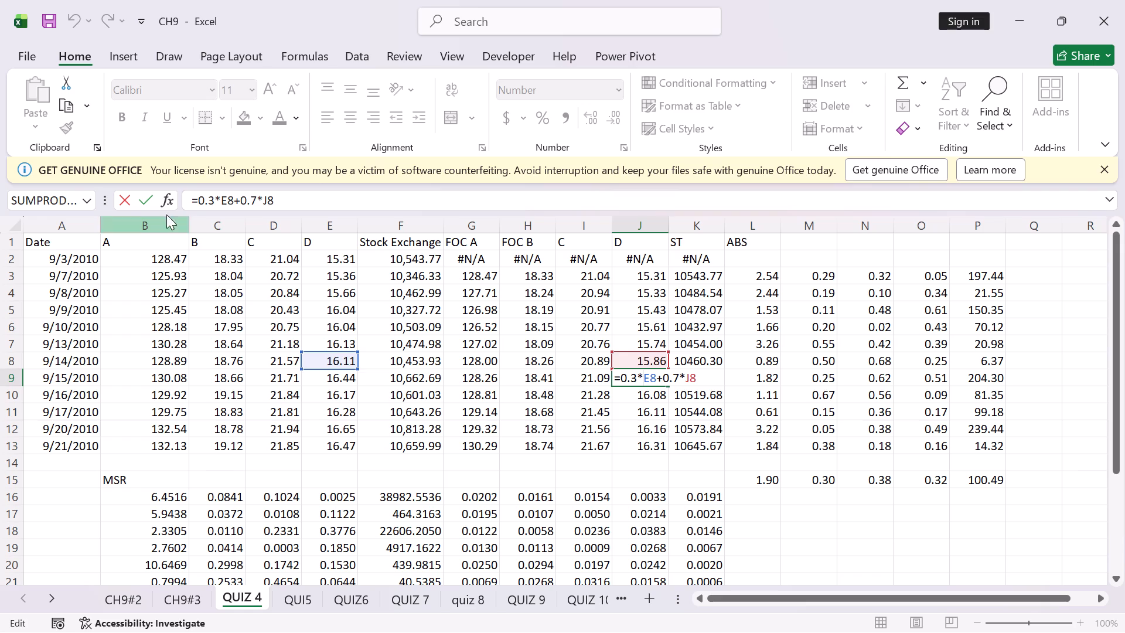
{"action": "left_click", "coordinate": [147, 196]}
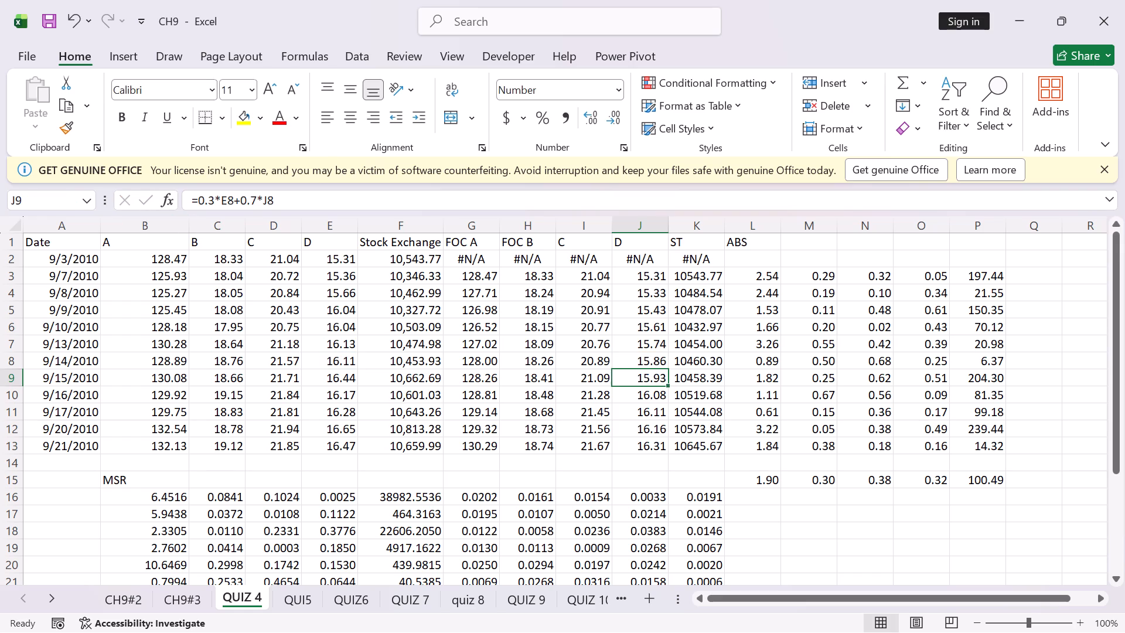
{"action": "double_click", "coordinate": [652, 393]}
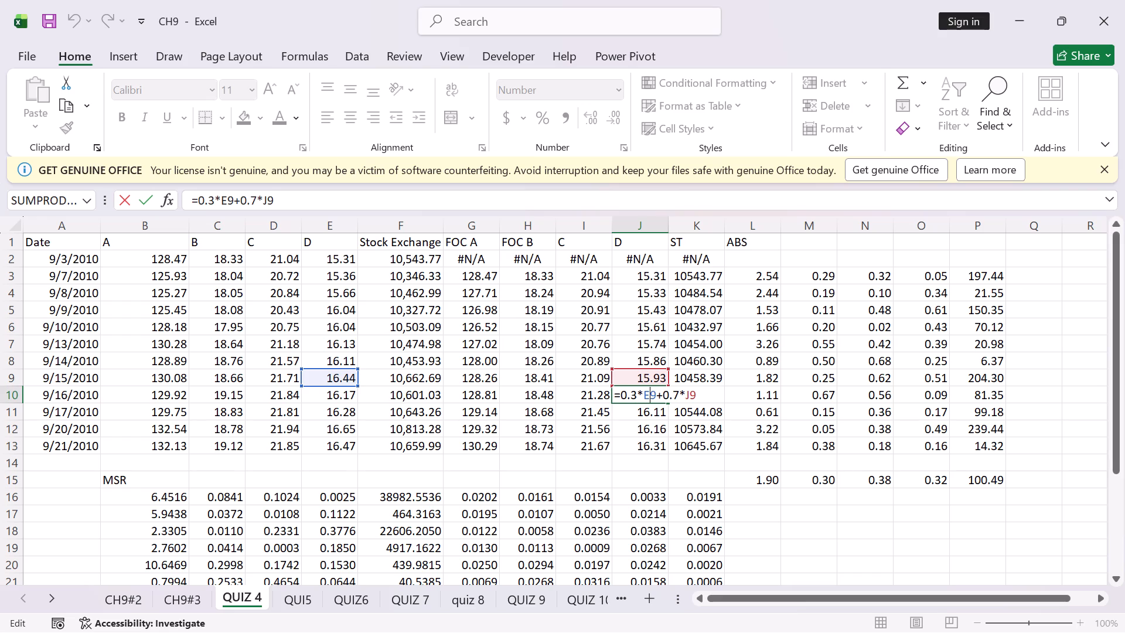
{"action": "left_click", "coordinate": [151, 196]}
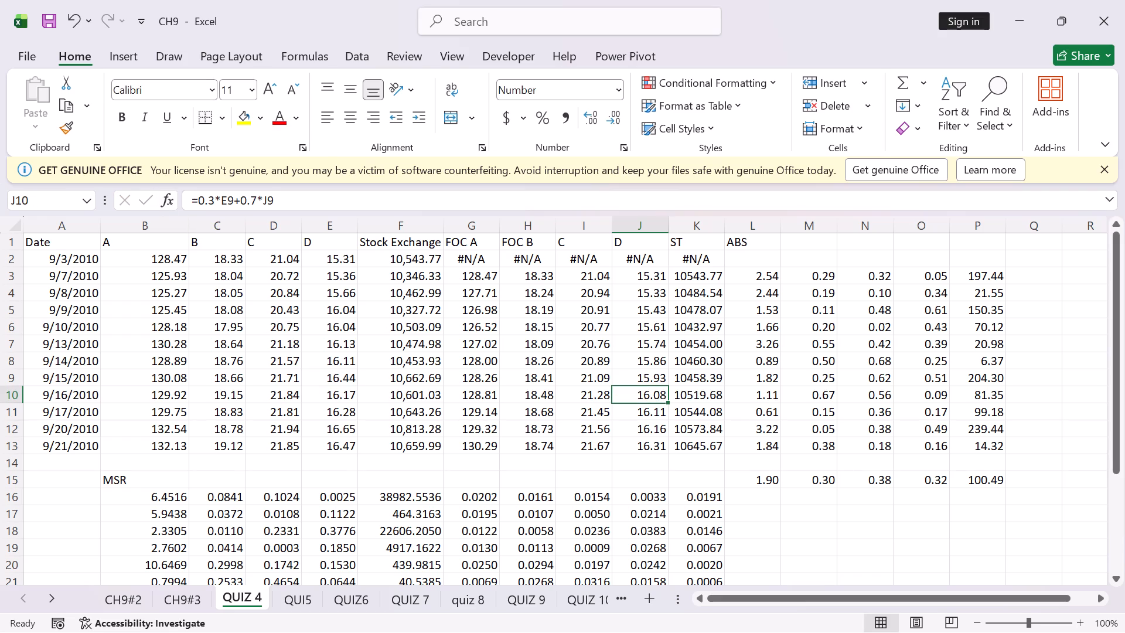
{"action": "double_click", "coordinate": [658, 408]}
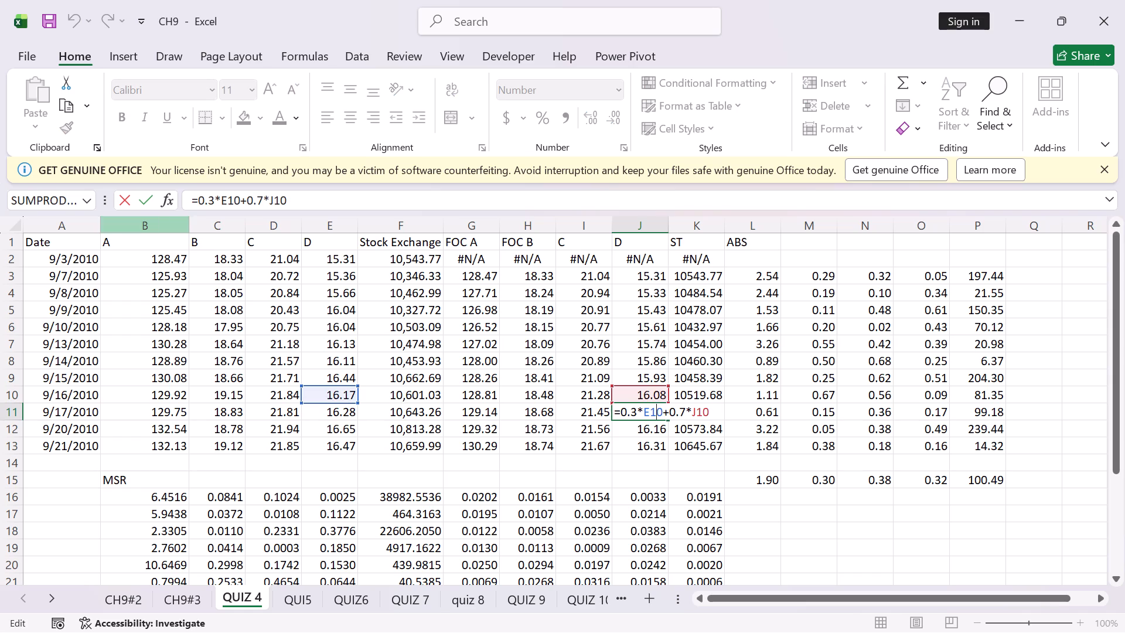
{"action": "left_click", "coordinate": [151, 201]}
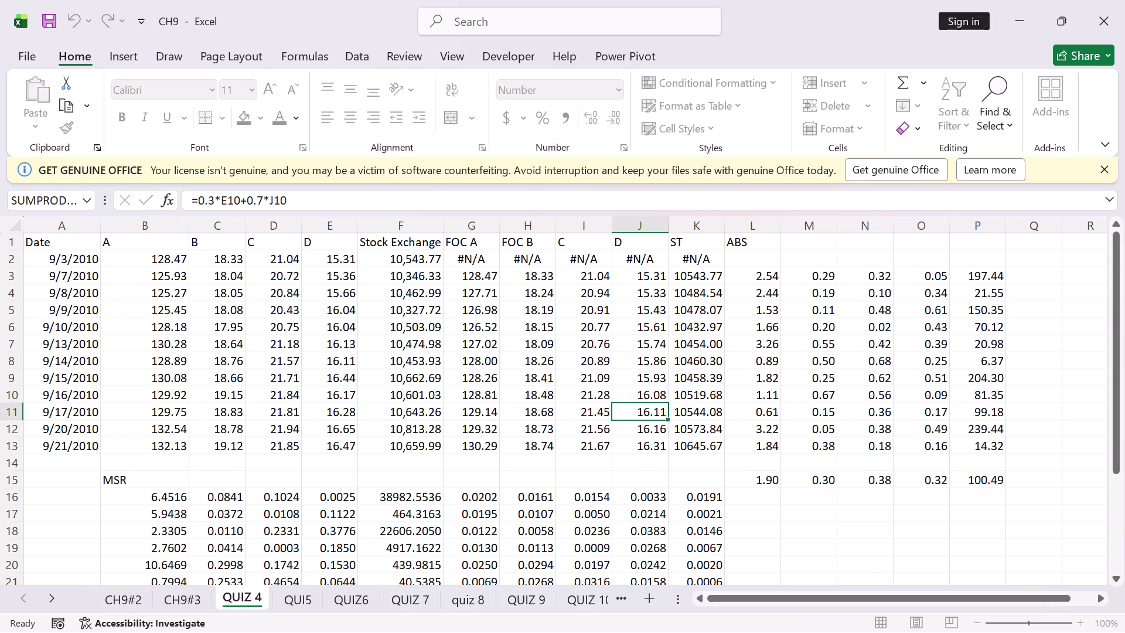
{"action": "left_click", "coordinate": [656, 430]}
{"action": "left_click", "coordinate": [656, 430]}
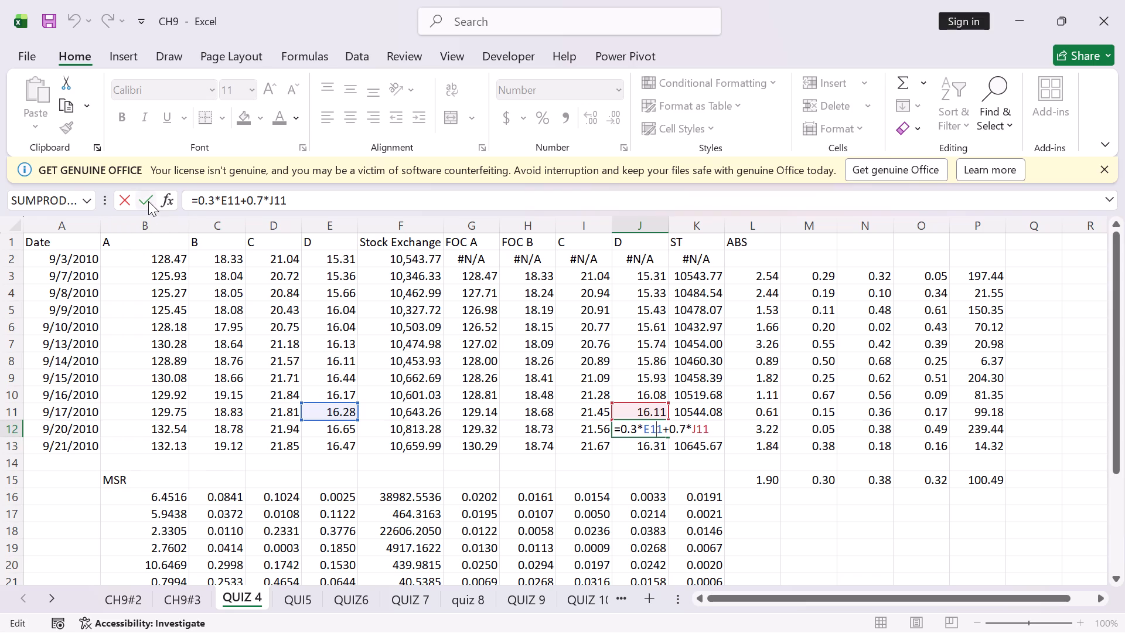
{"action": "left_click", "coordinate": [146, 199]}
{"action": "double_click", "coordinate": [647, 446]}
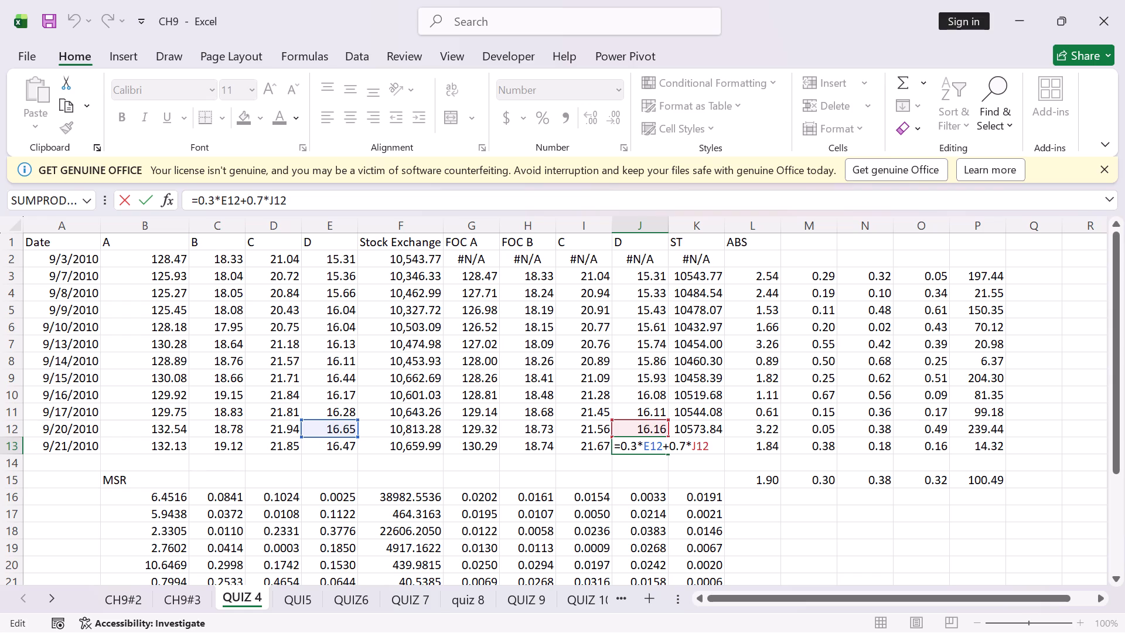
{"action": "left_click", "coordinate": [141, 197]}
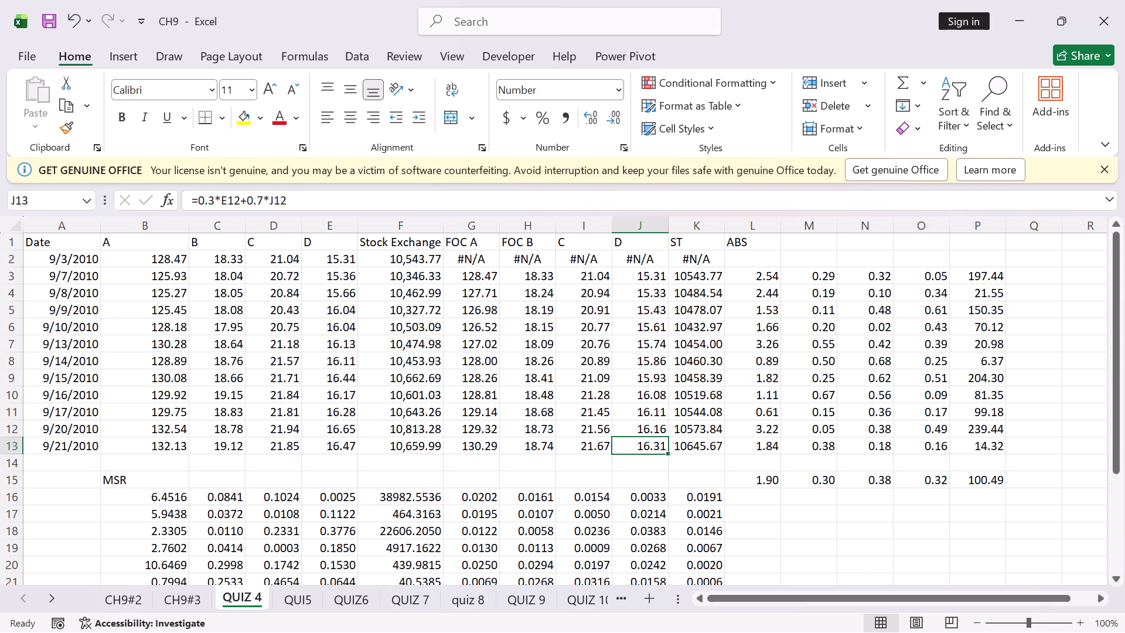
Review the stock exchange forecast formulas for 9/7 through 9/13/2010 in cells K3 to K7.
{"action": "double_click", "coordinate": [694, 277]}
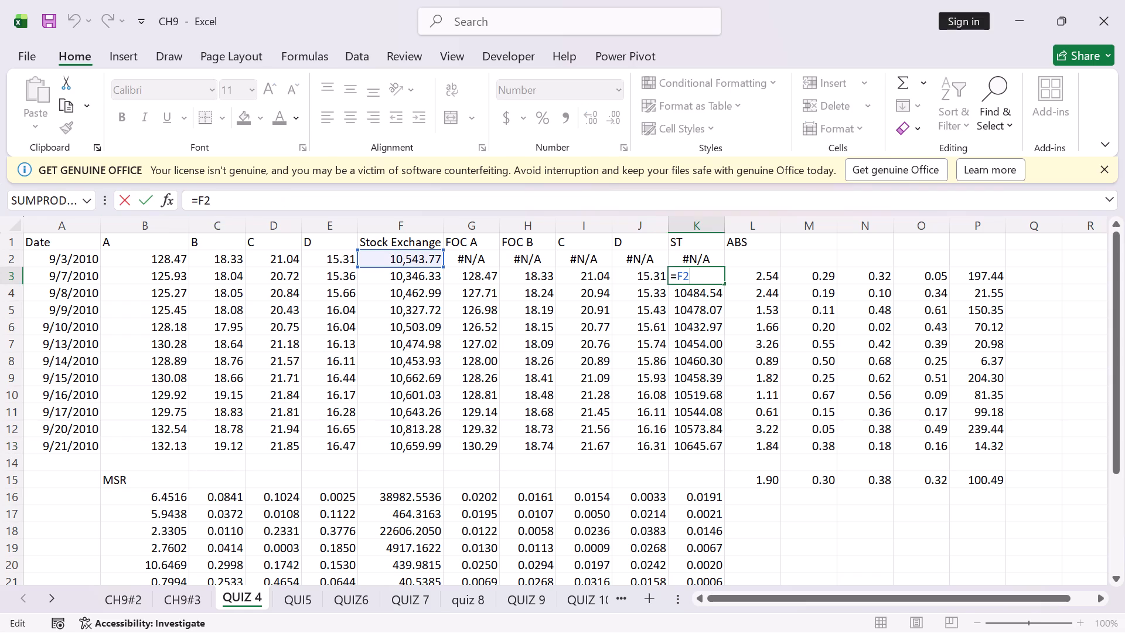
{"action": "double_click", "coordinate": [696, 292]}
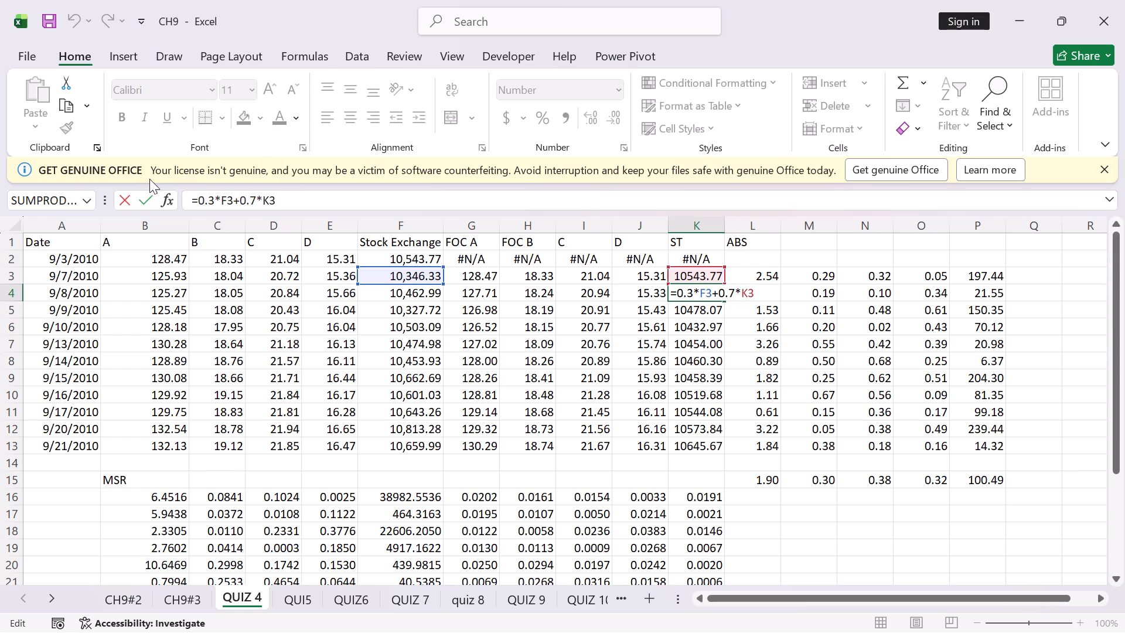
{"action": "left_click", "coordinate": [143, 203]}
{"action": "double_click", "coordinate": [692, 313]}
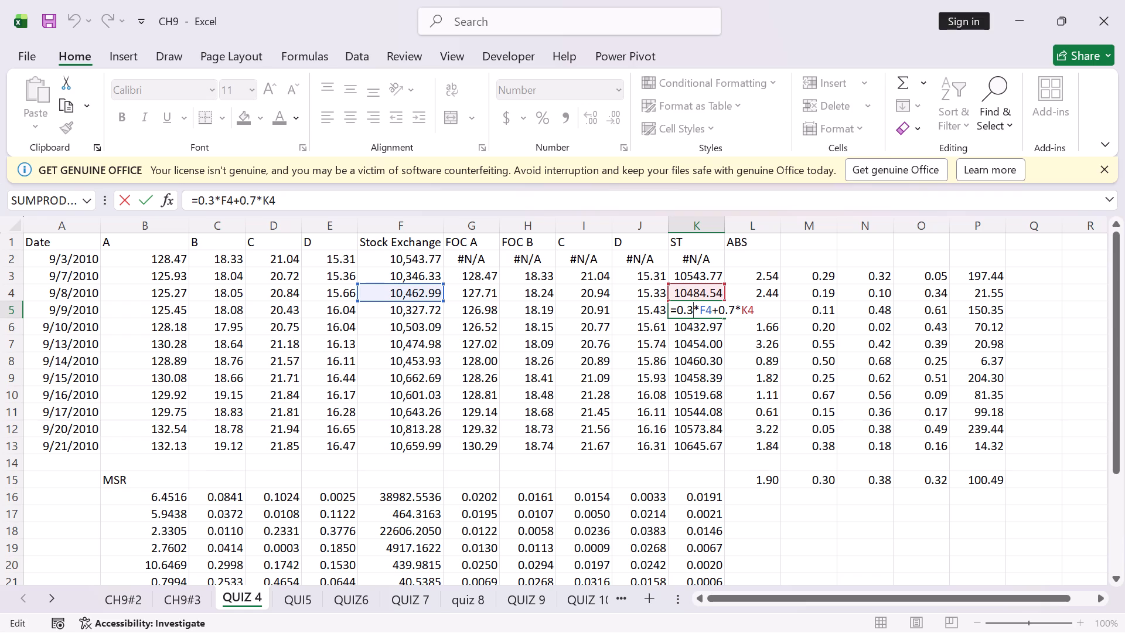
{"action": "key", "text": "Return"}
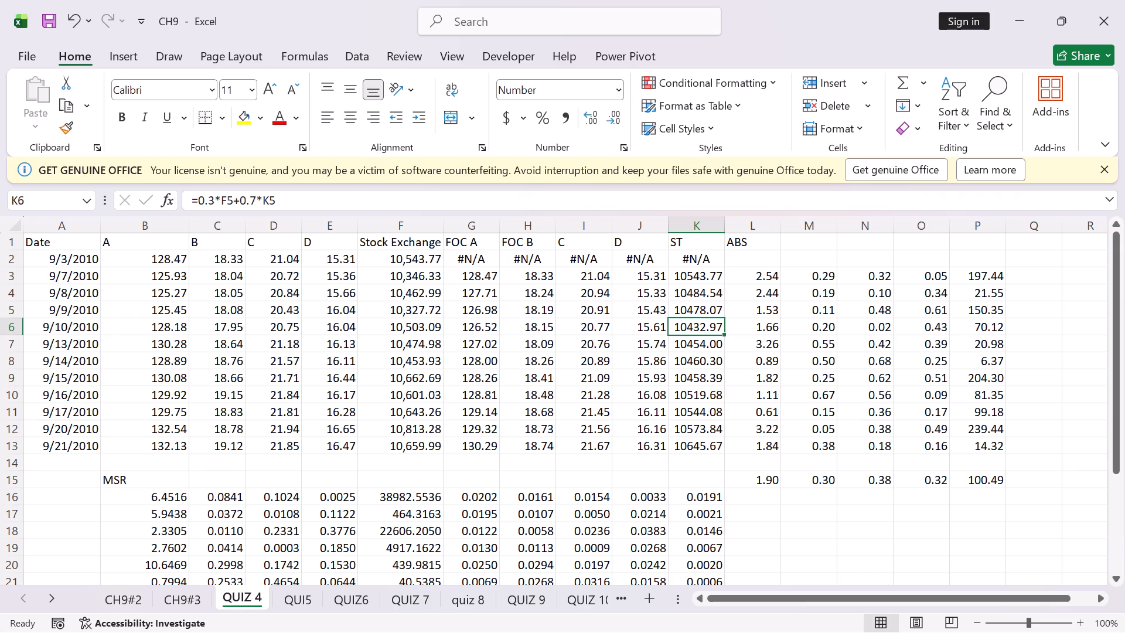
{"action": "double_click", "coordinate": [693, 331]}
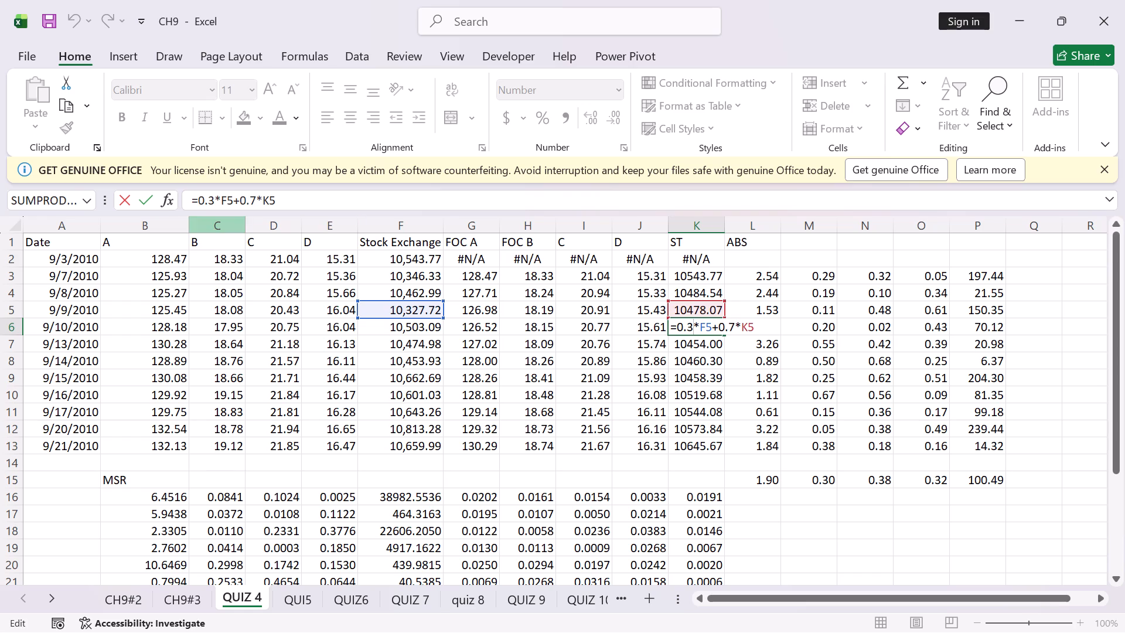
{"action": "left_click", "coordinate": [149, 199]}
{"action": "double_click", "coordinate": [698, 342]}
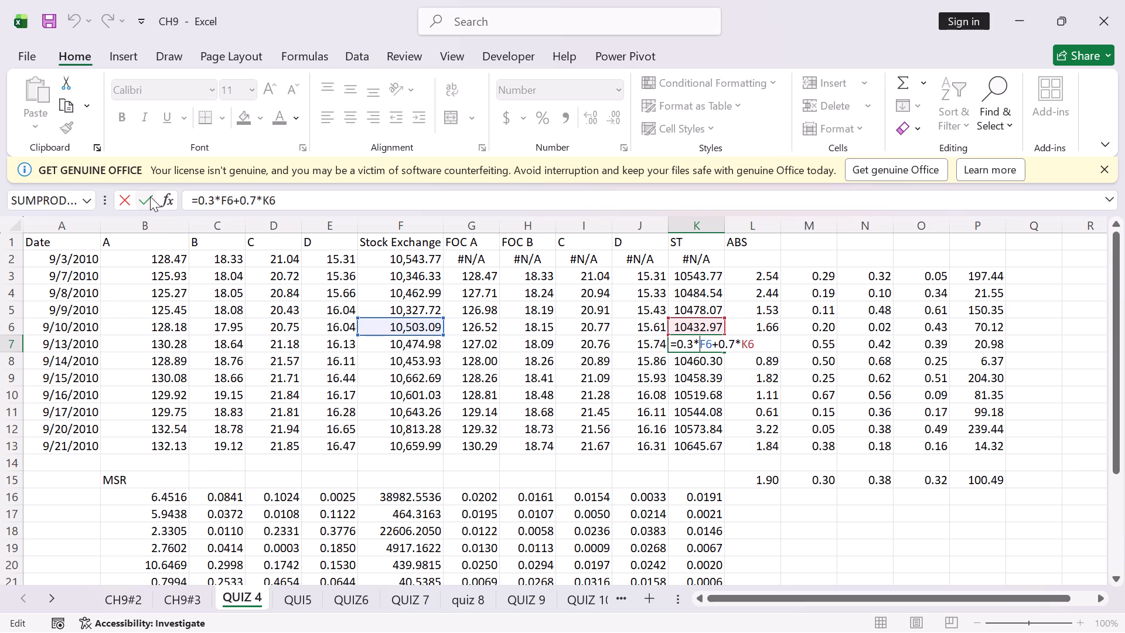
{"action": "left_click", "coordinate": [150, 196]}
Review the stock exchange forecast formulas for 9/14 through 9/16/2010 in cells K8 to K10.
{"action": "double_click", "coordinate": [694, 365]}
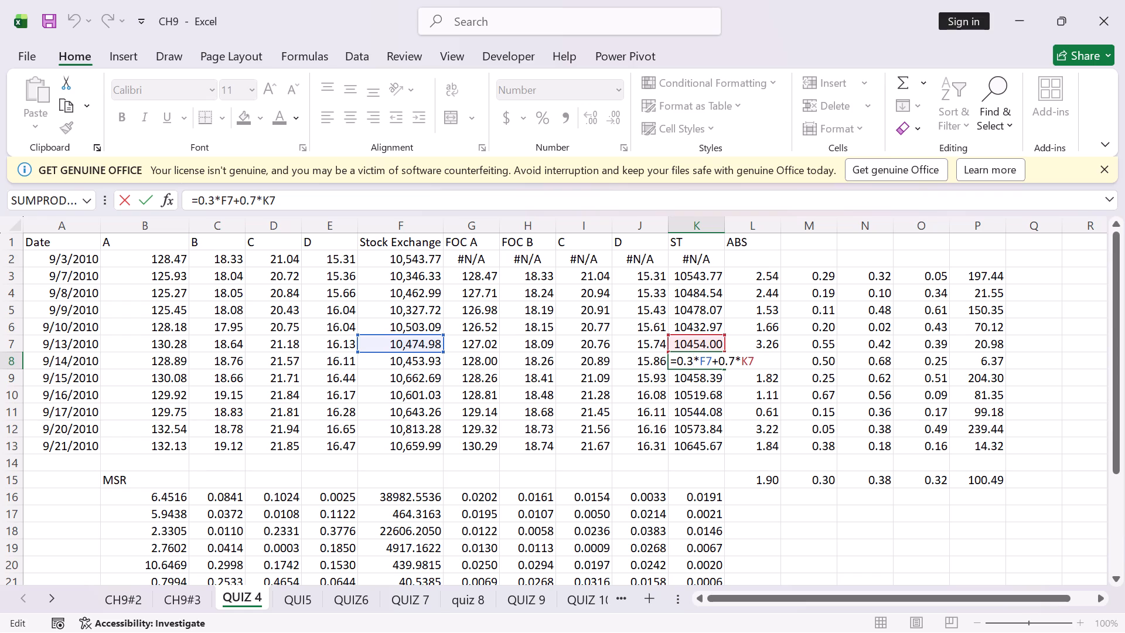
{"action": "left_click", "coordinate": [148, 193]}
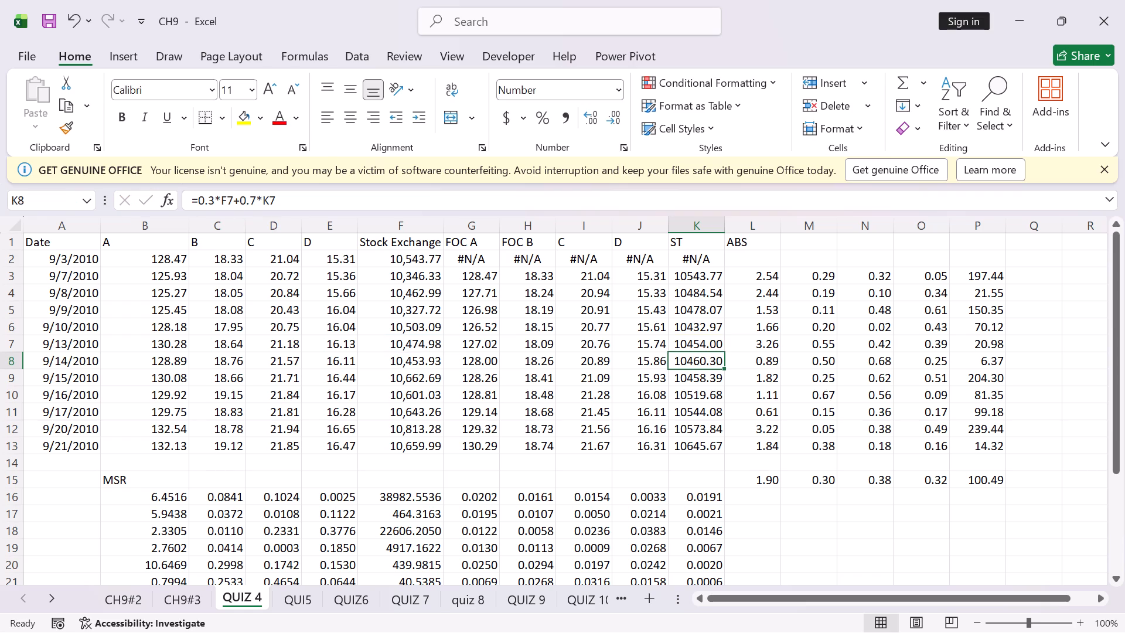
{"action": "double_click", "coordinate": [708, 374]}
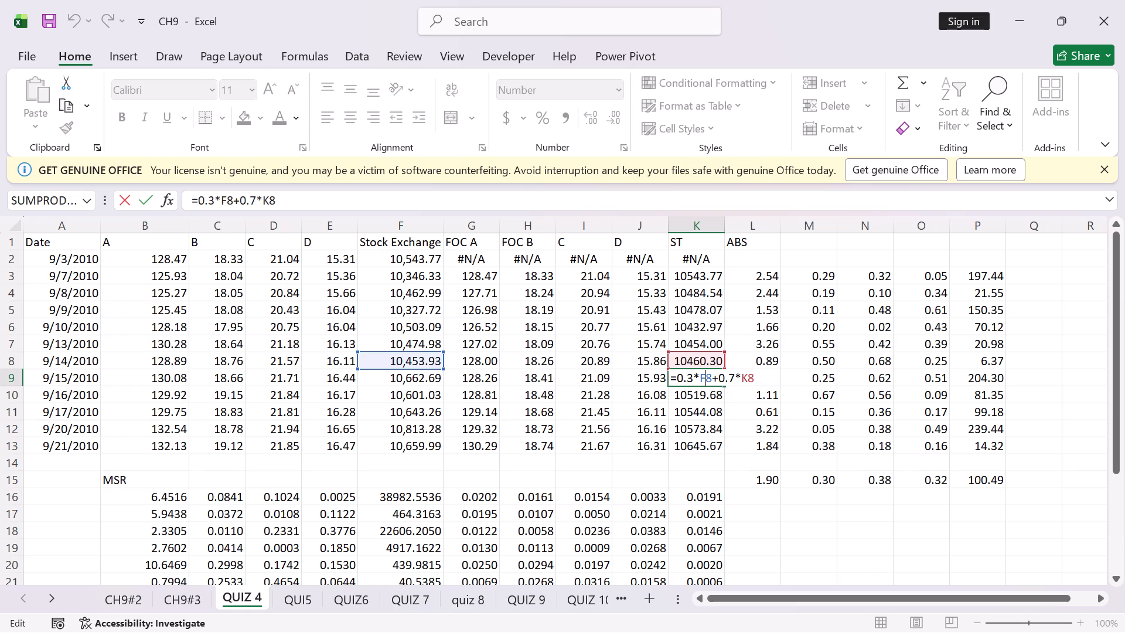
{"action": "left_click", "coordinate": [146, 200]}
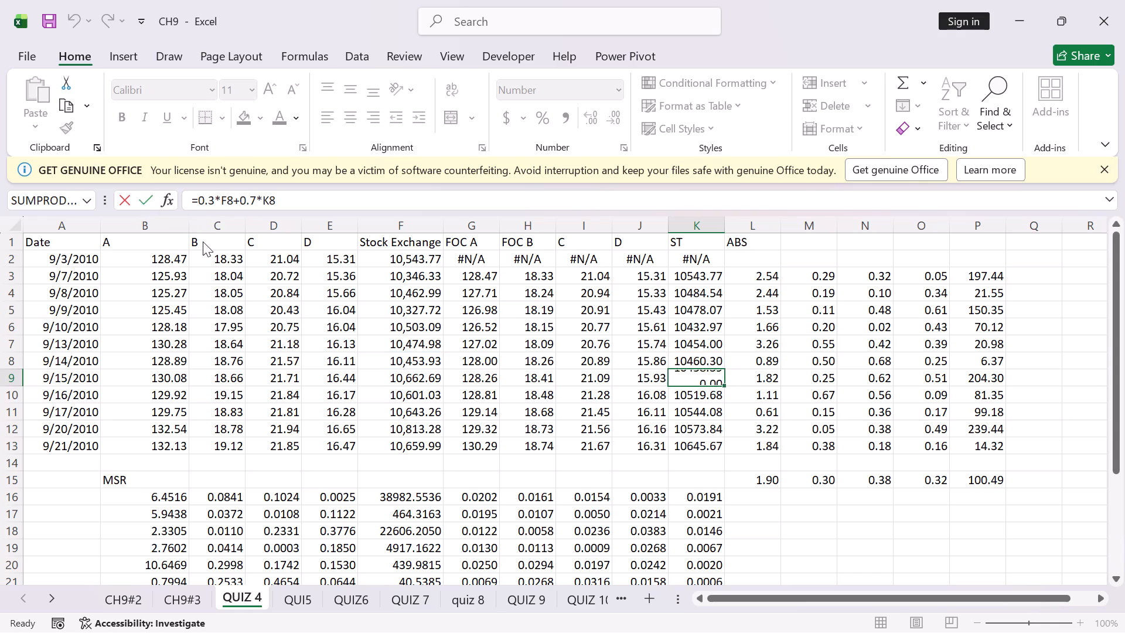
{"action": "double_click", "coordinate": [684, 390]}
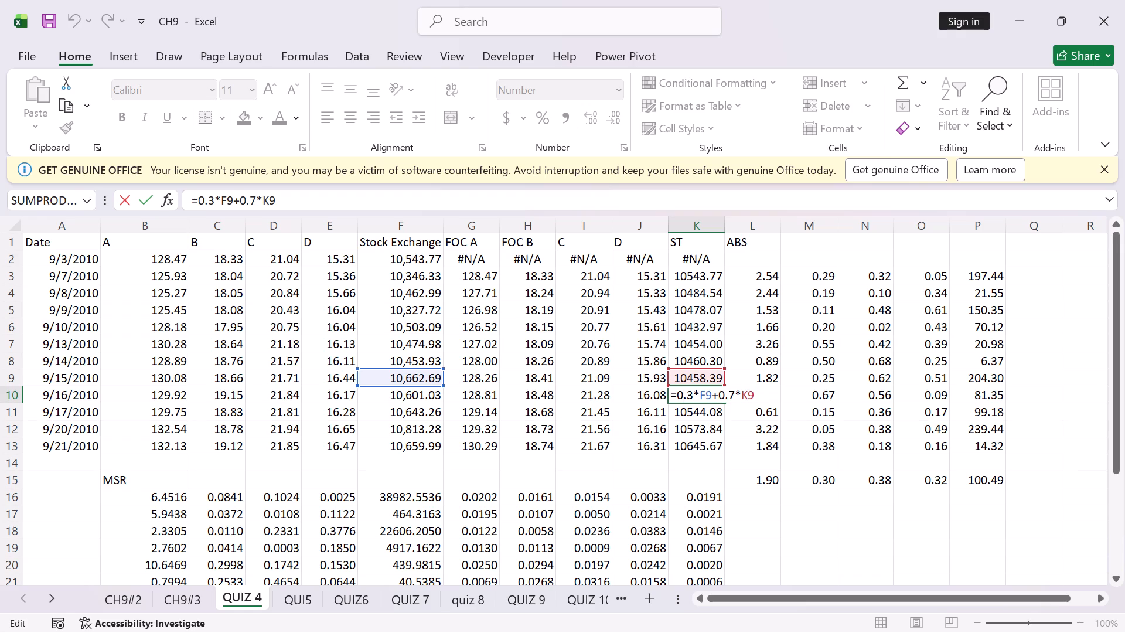
{"action": "left_click", "coordinate": [150, 201]}
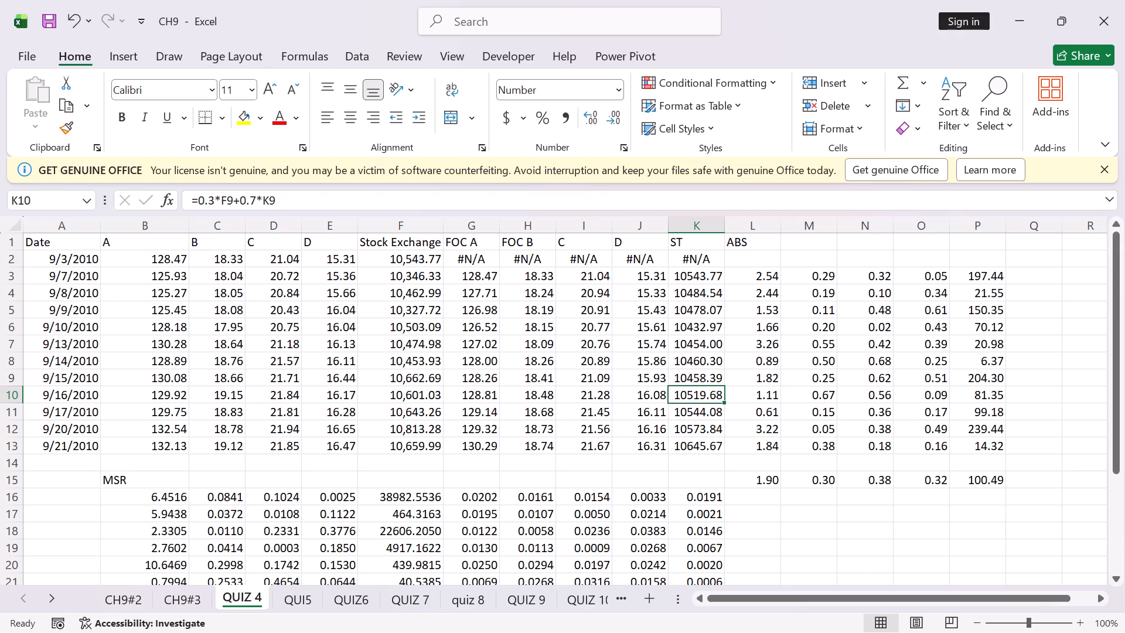
Review the stock exchange forecast formulas for 9/17 through 9/21/2010 in cells K11 to K13.
{"action": "double_click", "coordinate": [690, 411]}
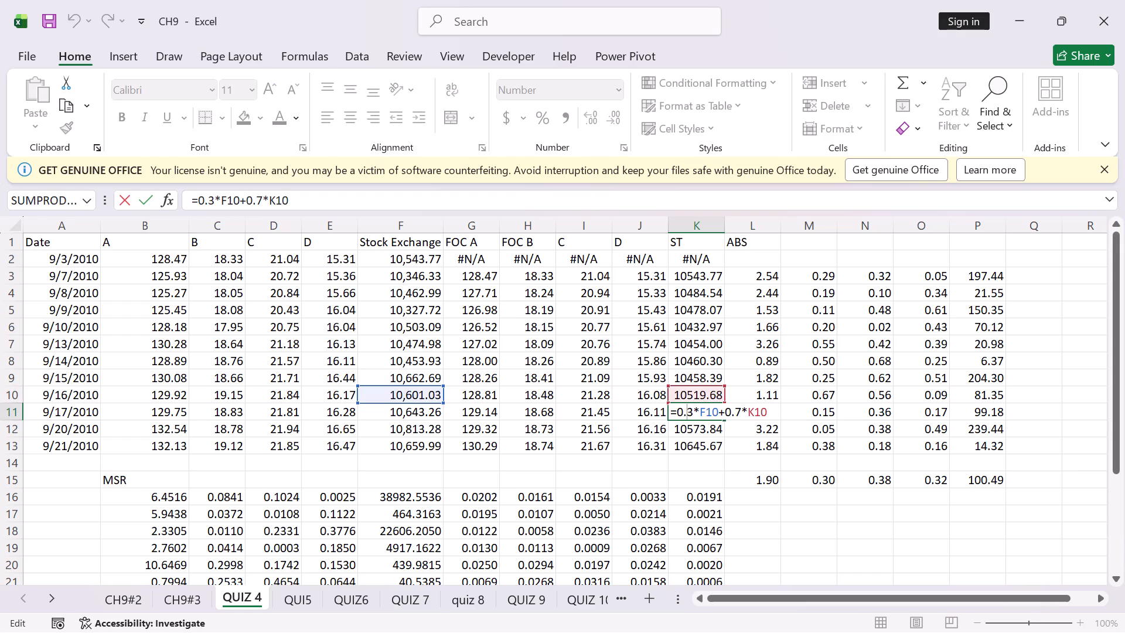
{"action": "left_click", "coordinate": [151, 196]}
{"action": "double_click", "coordinate": [708, 430]}
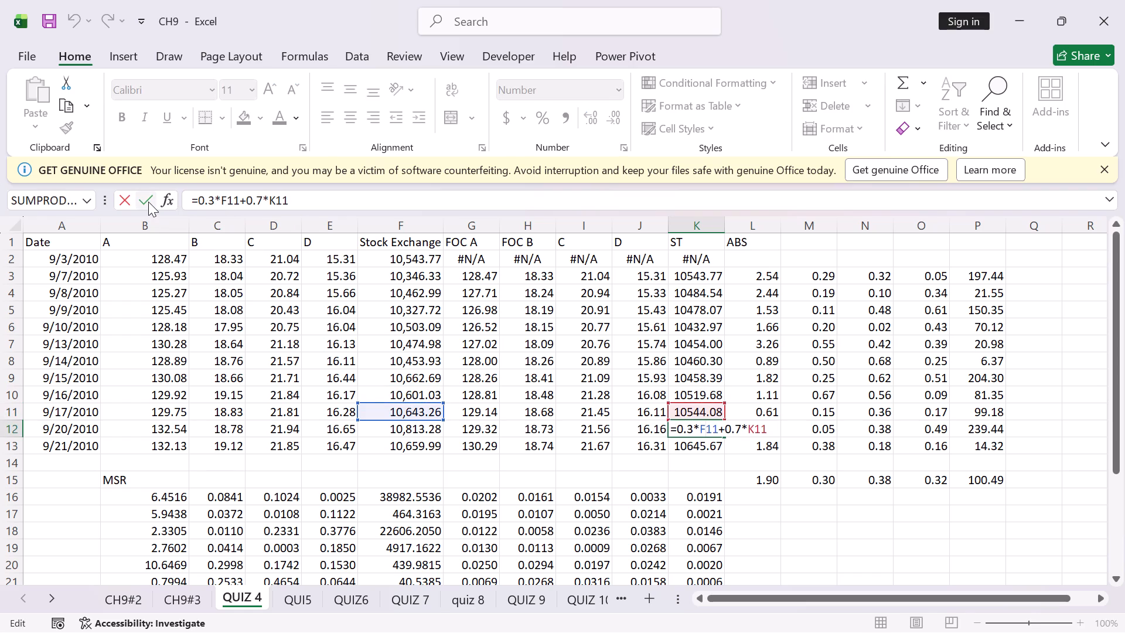
{"action": "left_click", "coordinate": [148, 202]}
{"action": "double_click", "coordinate": [703, 448]}
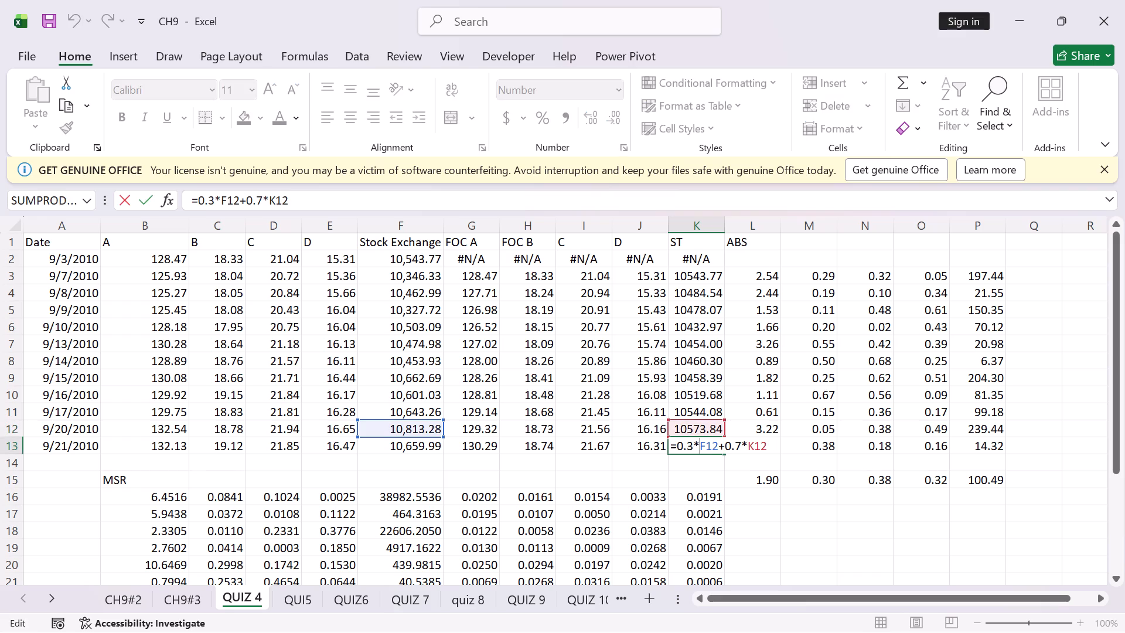
{"action": "left_click", "coordinate": [151, 202]}
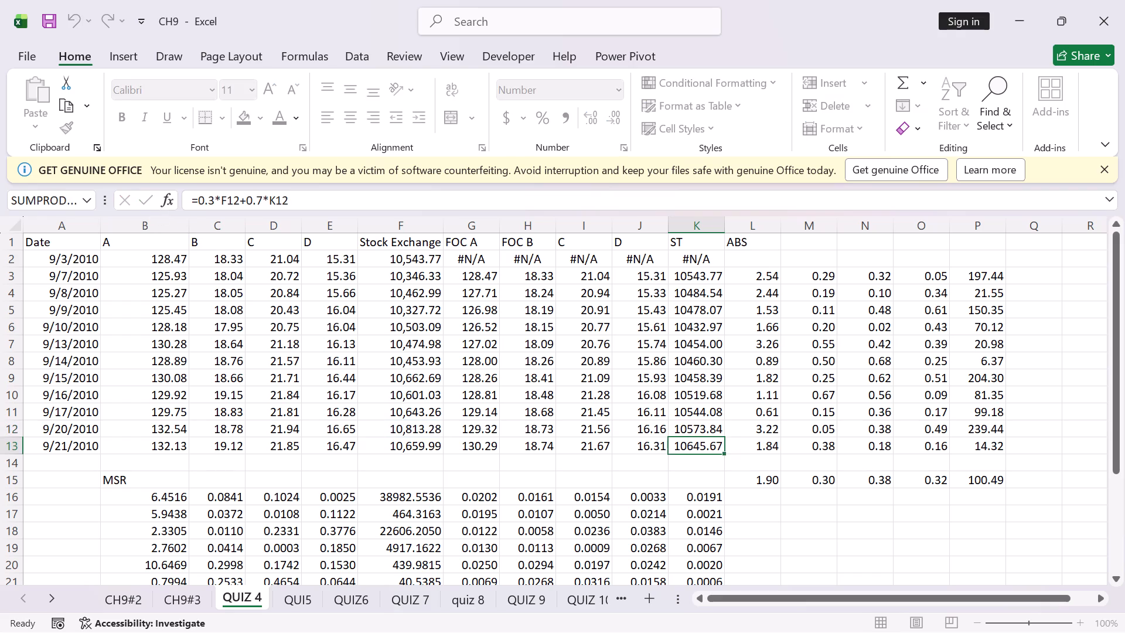
Inspect the stock A absolute error formulas for 9/9 through 9/14/2010 in cells L5 to L8.
{"action": "double_click", "coordinate": [767, 310]}
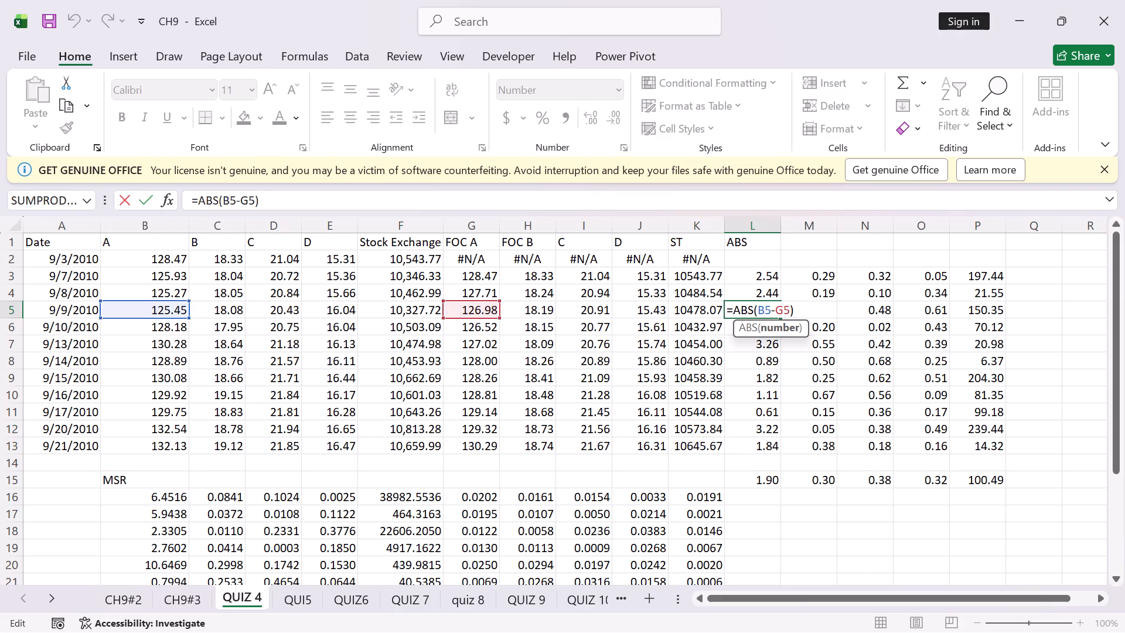
{"action": "left_click", "coordinate": [145, 192]}
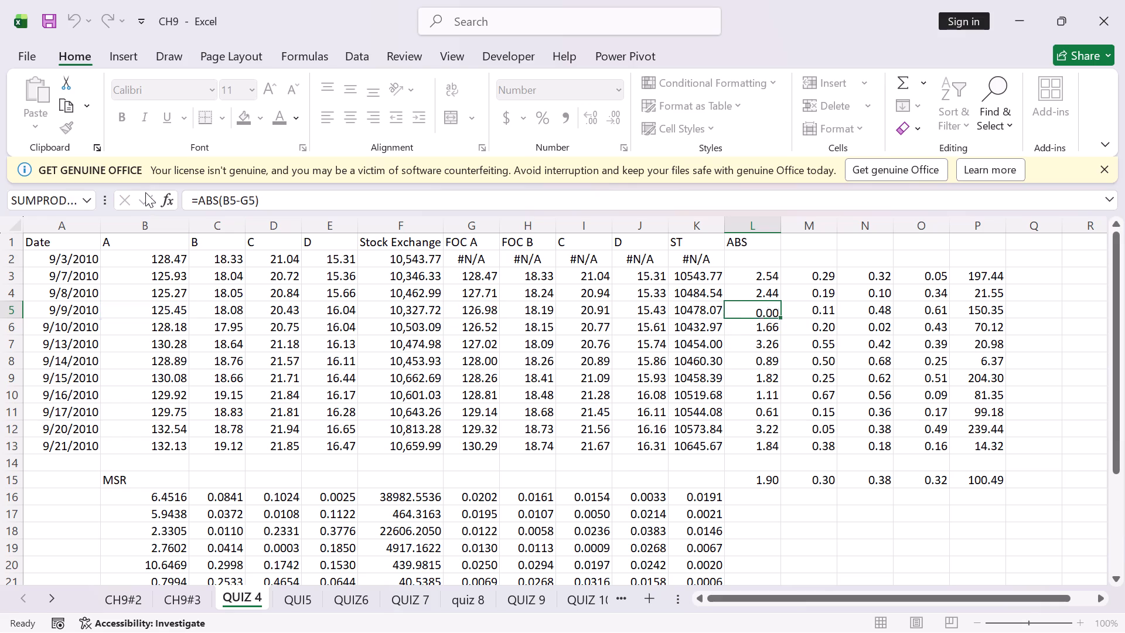
{"action": "double_click", "coordinate": [765, 326]}
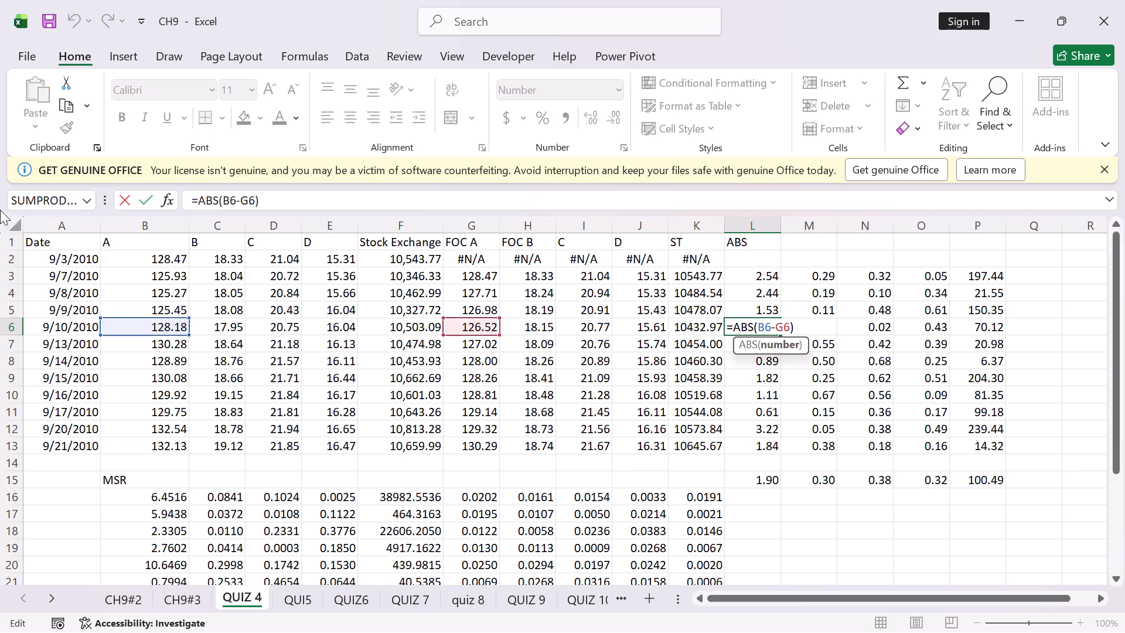
{"action": "left_click", "coordinate": [149, 199]}
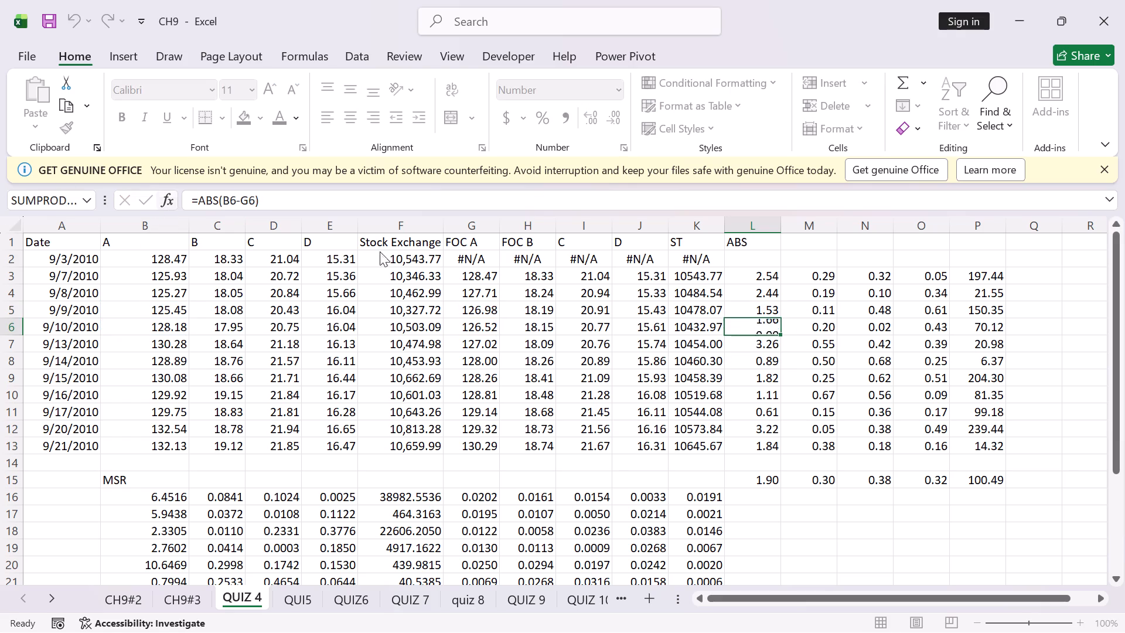
{"action": "double_click", "coordinate": [771, 346]}
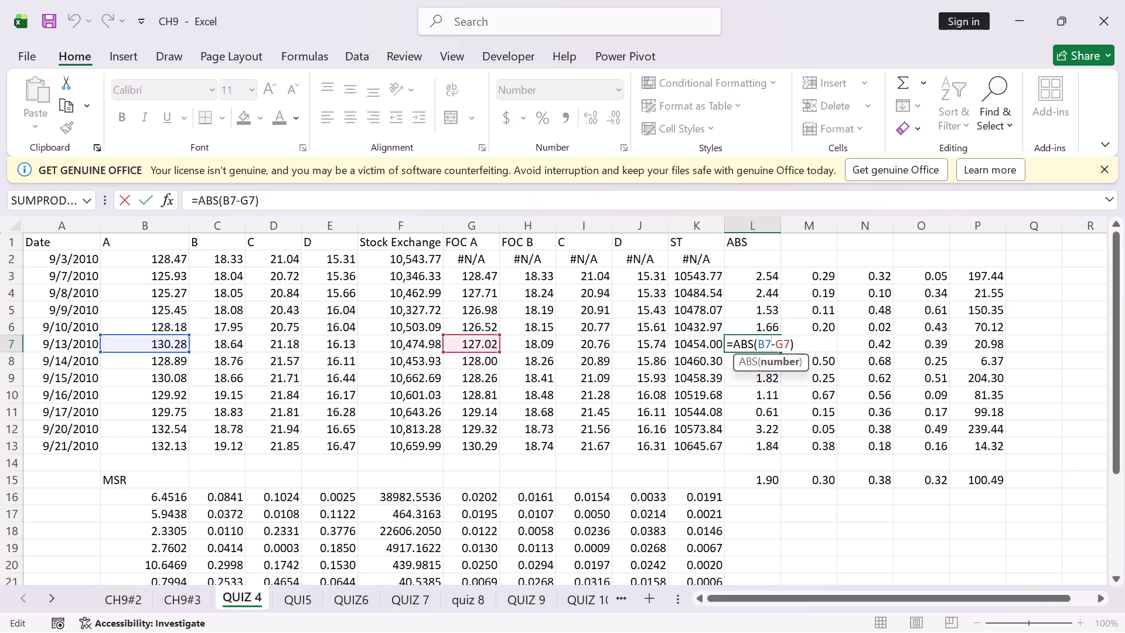
{"action": "left_click", "coordinate": [153, 200]}
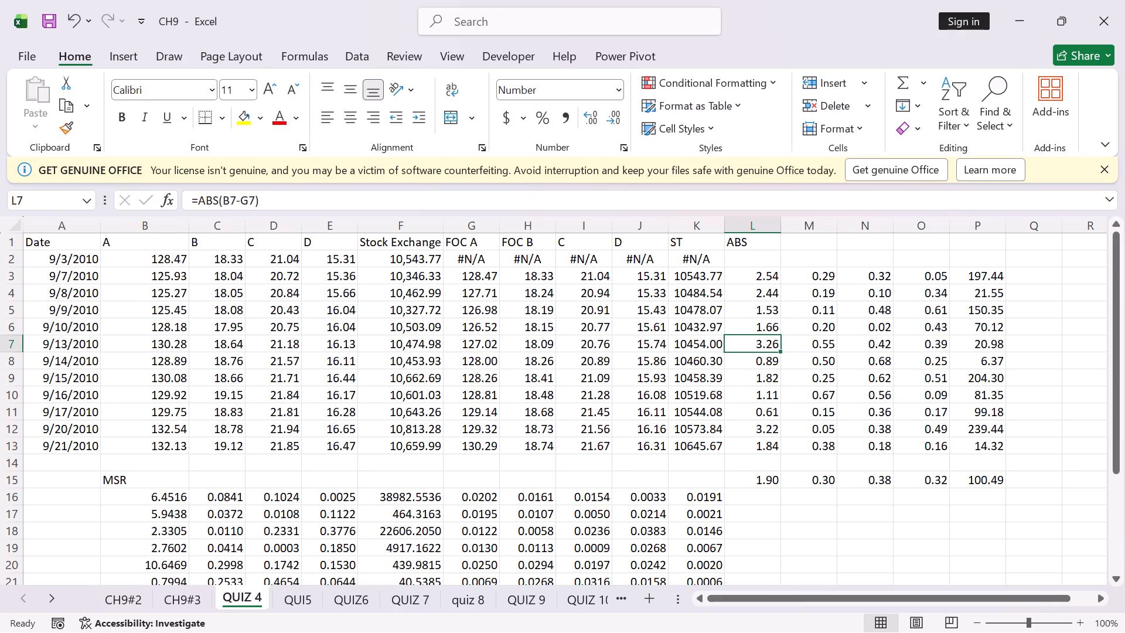
{"action": "double_click", "coordinate": [771, 367]}
{"action": "double_click", "coordinate": [768, 364]}
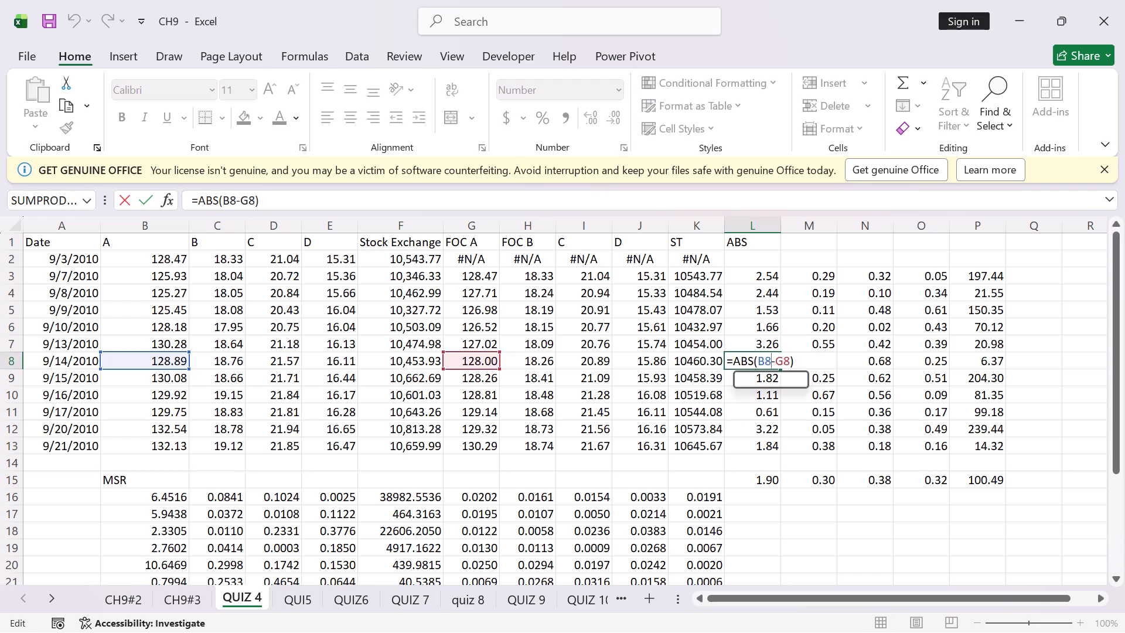
{"action": "left_click", "coordinate": [151, 202]}
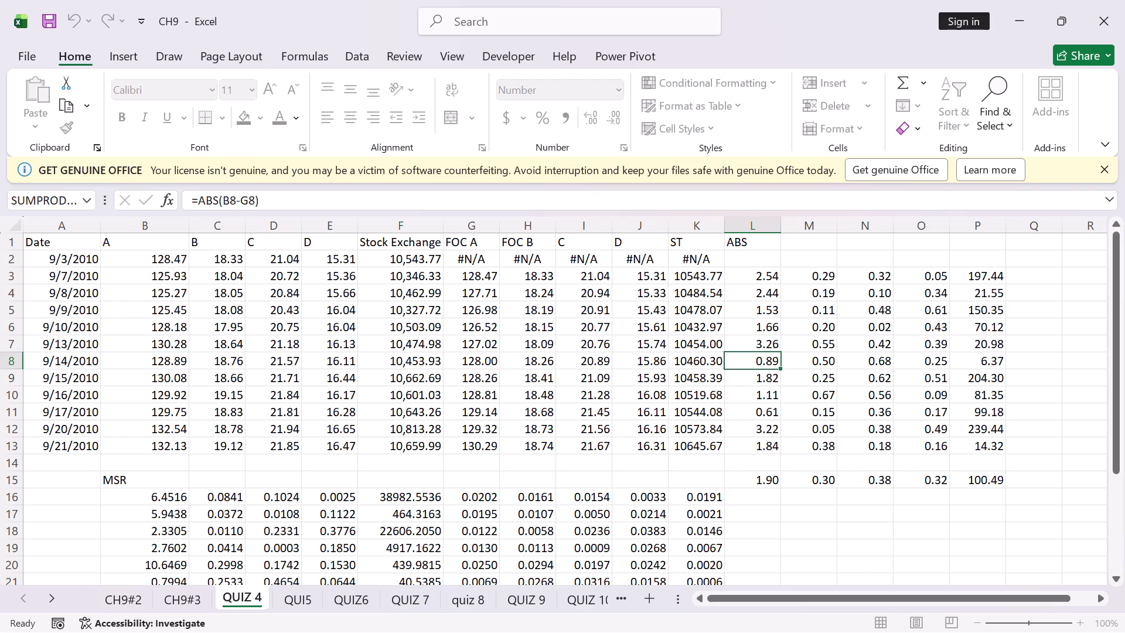
Inspect the stock A absolute error formulas for 9/15 through 9/20/2010 in cells L9 to L12.
{"action": "double_click", "coordinate": [770, 379]}
{"action": "left_click", "coordinate": [152, 203]}
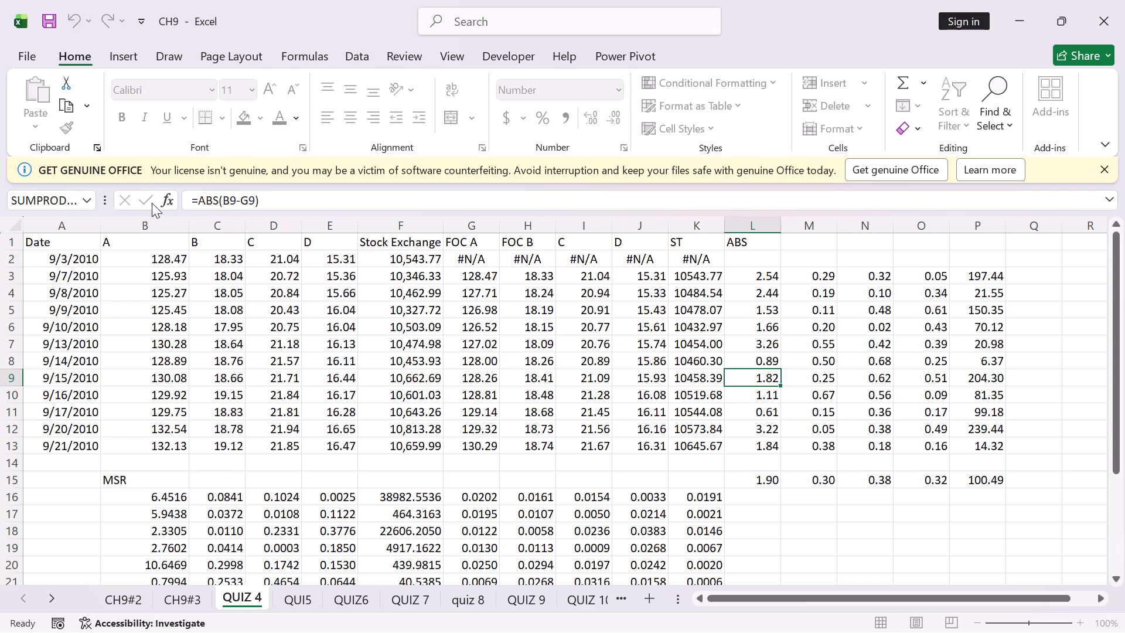
{"action": "double_click", "coordinate": [769, 397]}
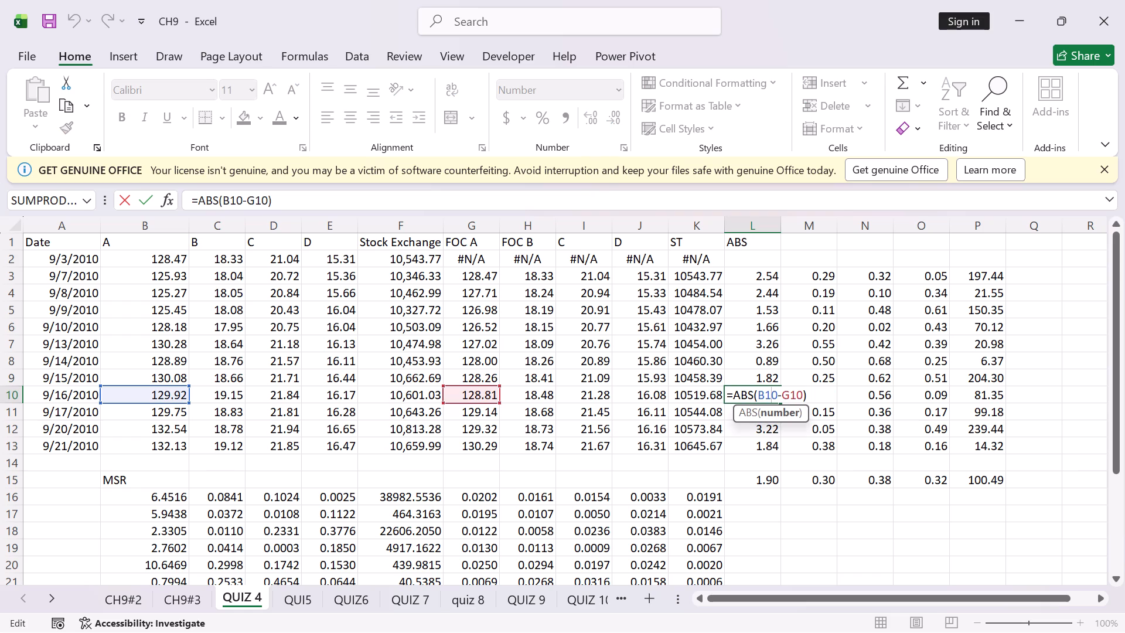
{"action": "left_click", "coordinate": [151, 197]}
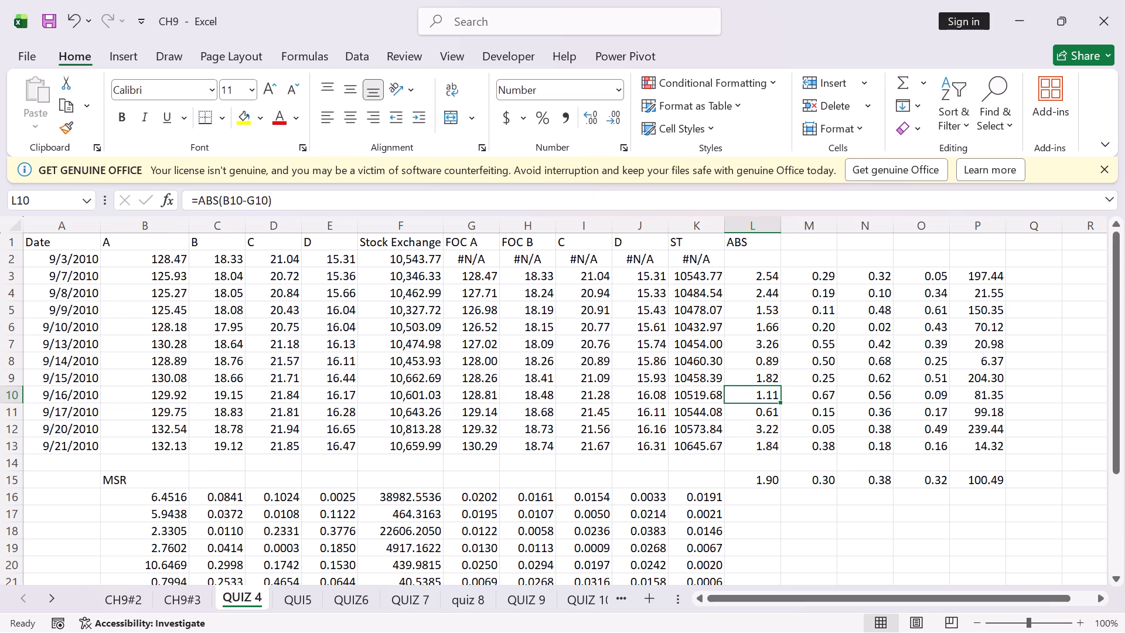
{"action": "double_click", "coordinate": [754, 410]}
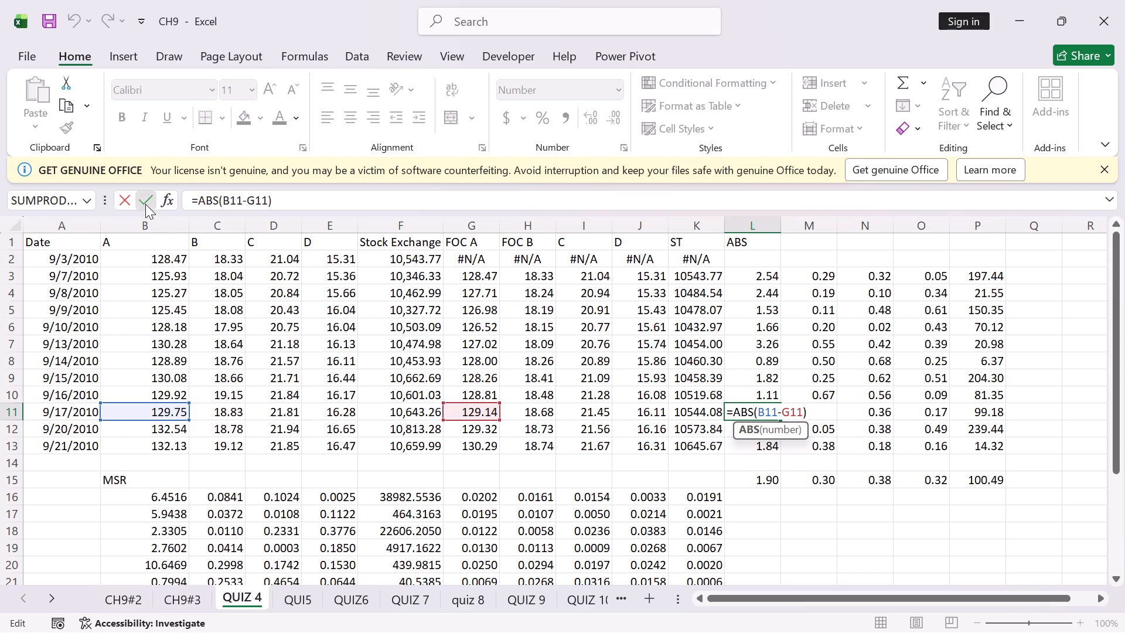
{"action": "left_click", "coordinate": [145, 204]}
{"action": "double_click", "coordinate": [768, 424]}
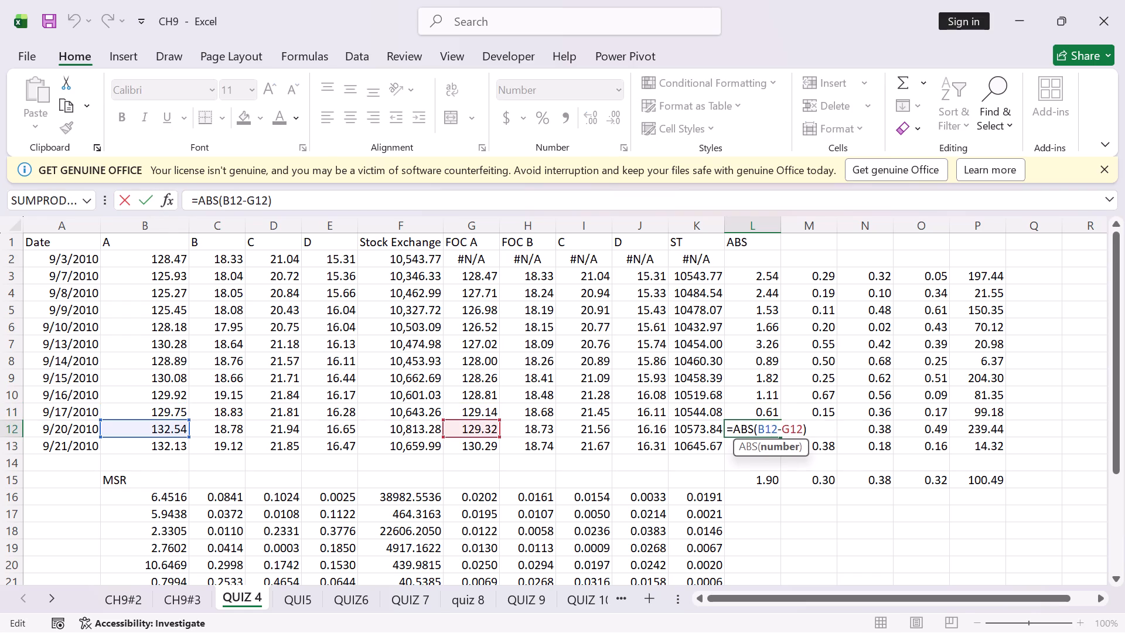
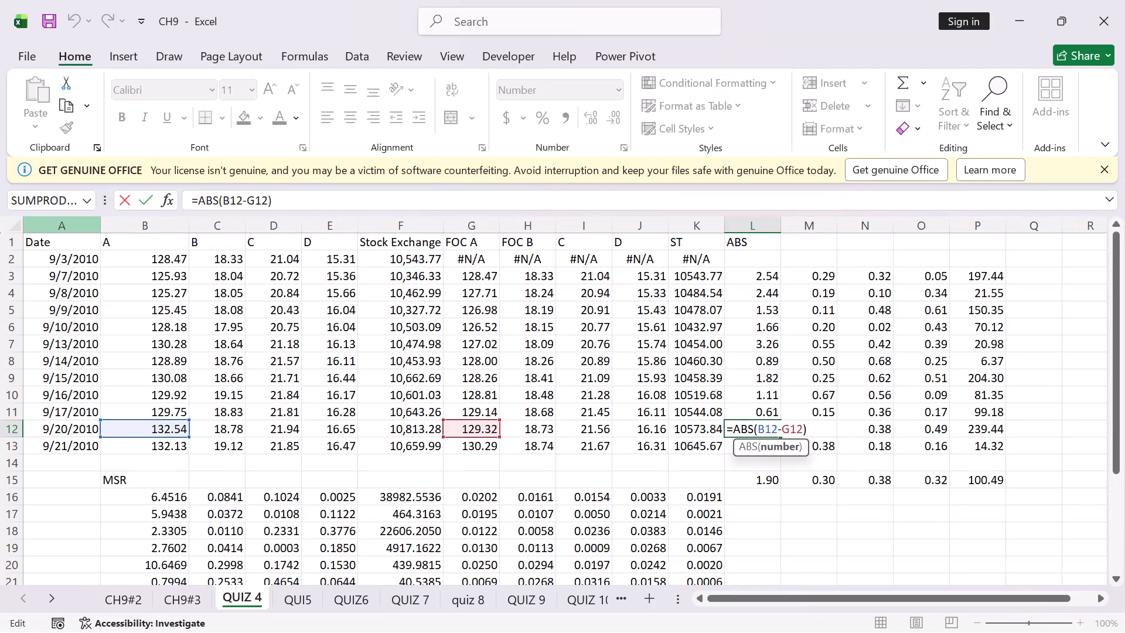
Inspect the absolute error formulas for stock A on 9/21/2010 in L13 and stock B on 9/15/2010 in M9.
{"action": "left_click", "coordinate": [153, 205]}
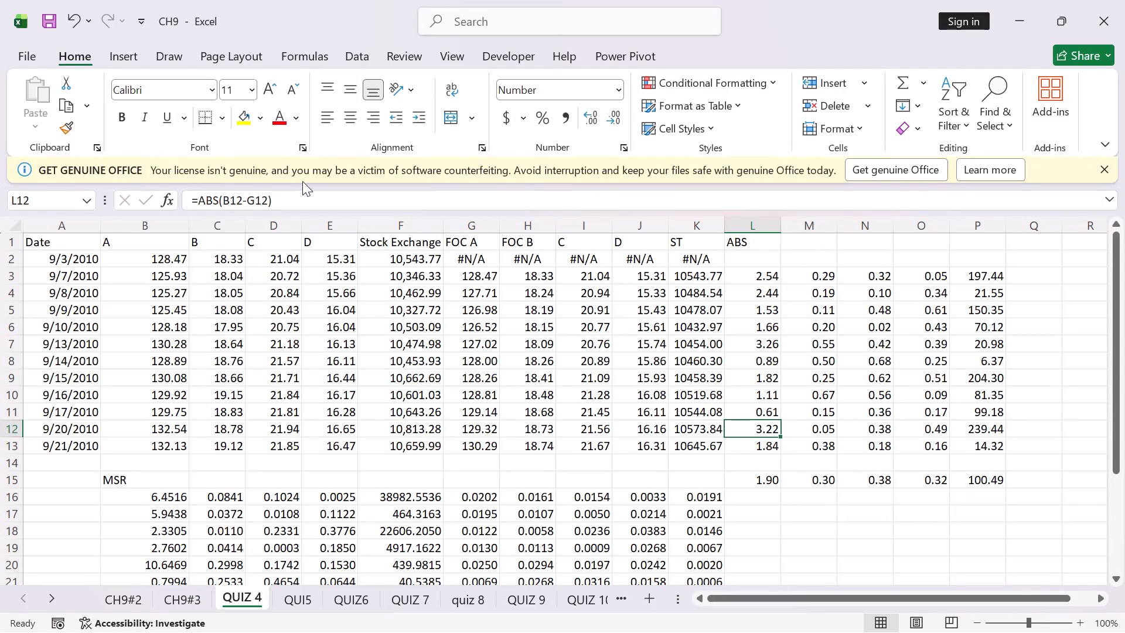
{"action": "left_click", "coordinate": [752, 444]}
{"action": "left_click", "coordinate": [752, 444]}
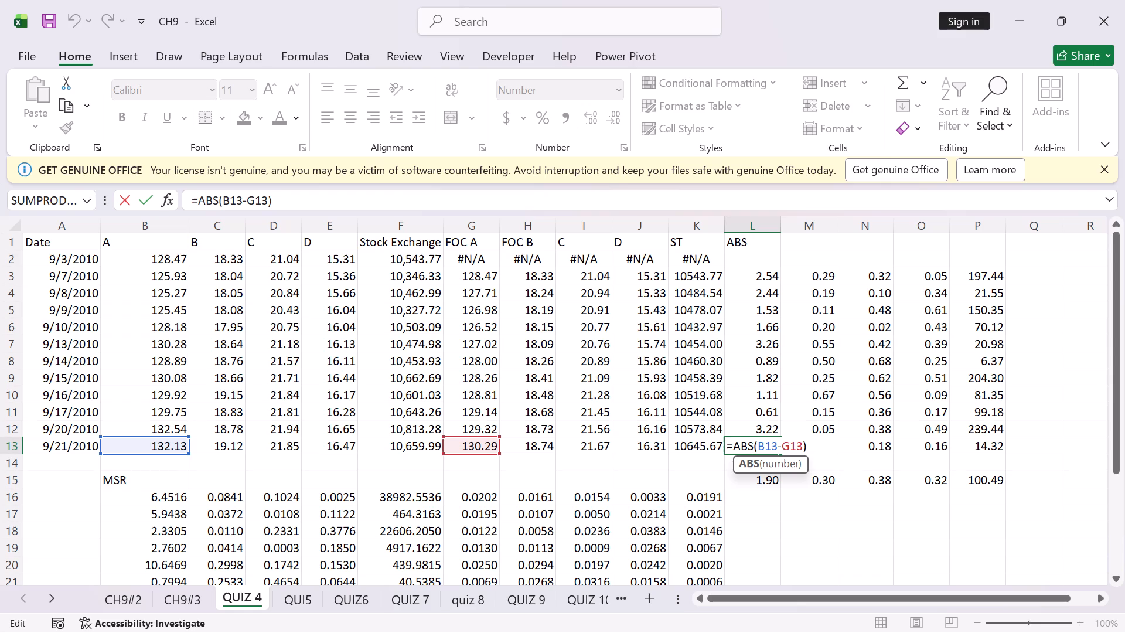
{"action": "left_click", "coordinate": [142, 193]}
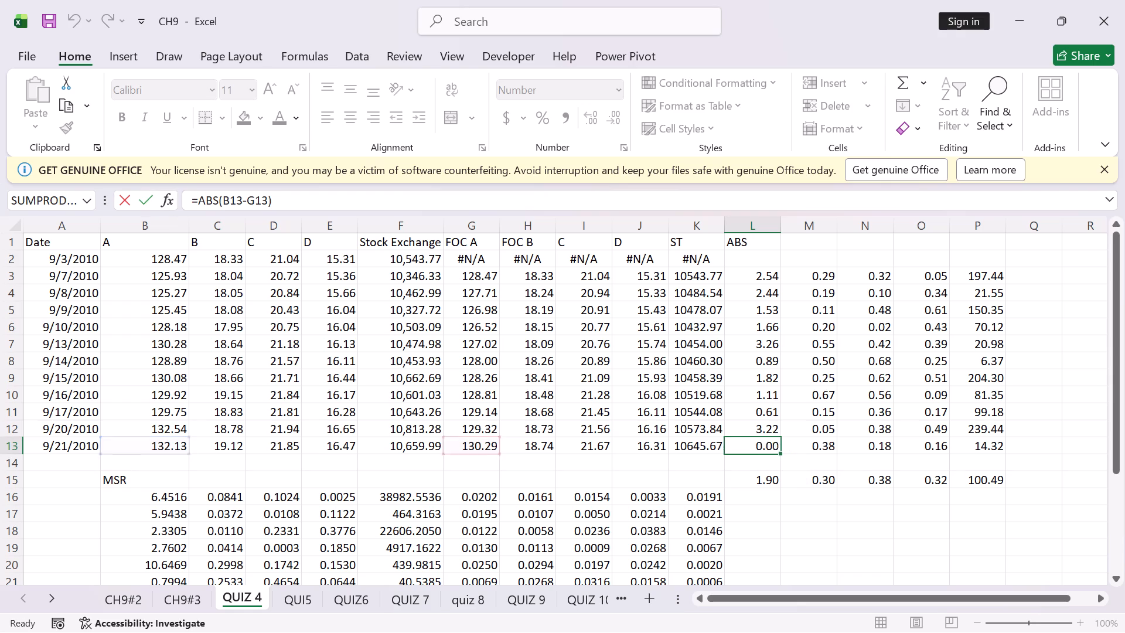
{"action": "double_click", "coordinate": [797, 383]}
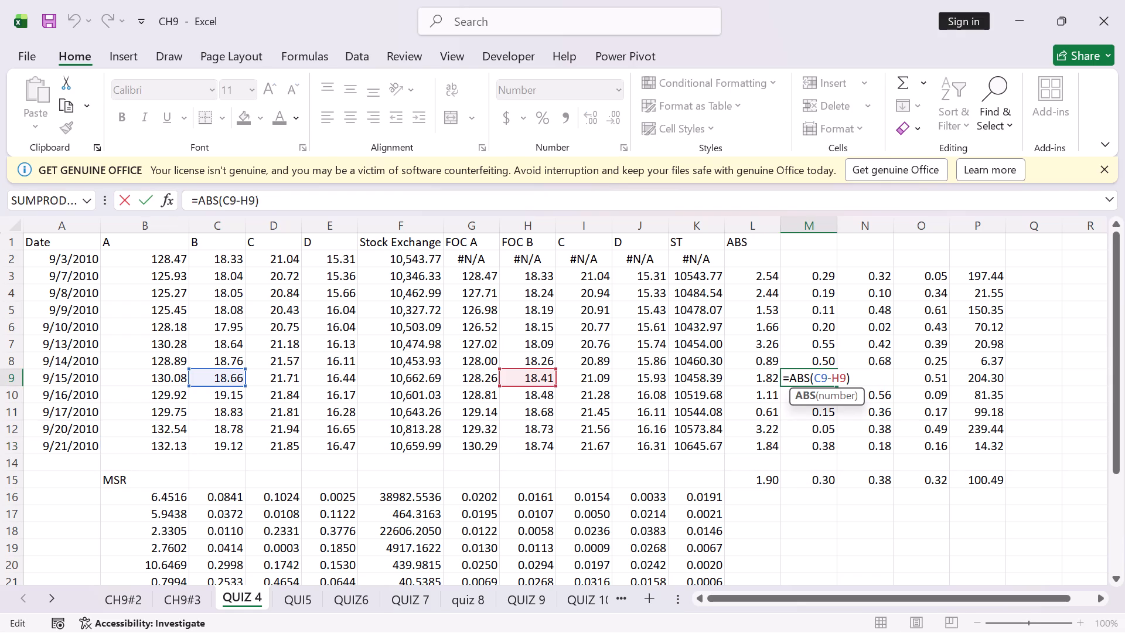
{"action": "left_click", "coordinate": [149, 198]}
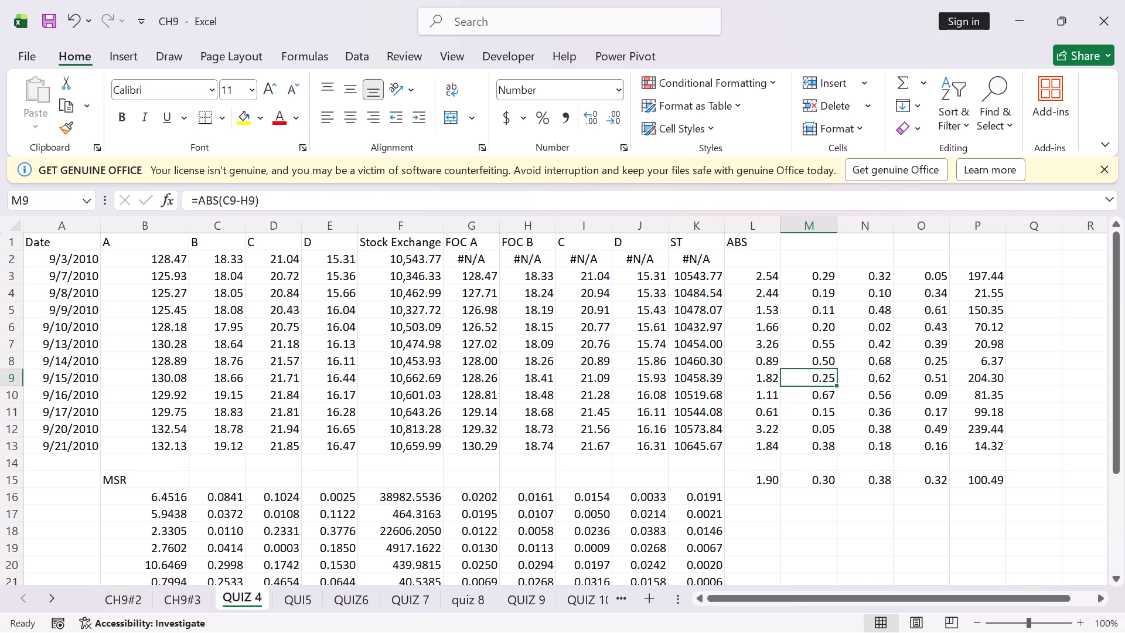
Recheck the forecast formulas for stock D in J6 and the stock exchange in K7 and K8.
{"action": "double_click", "coordinate": [708, 365]}
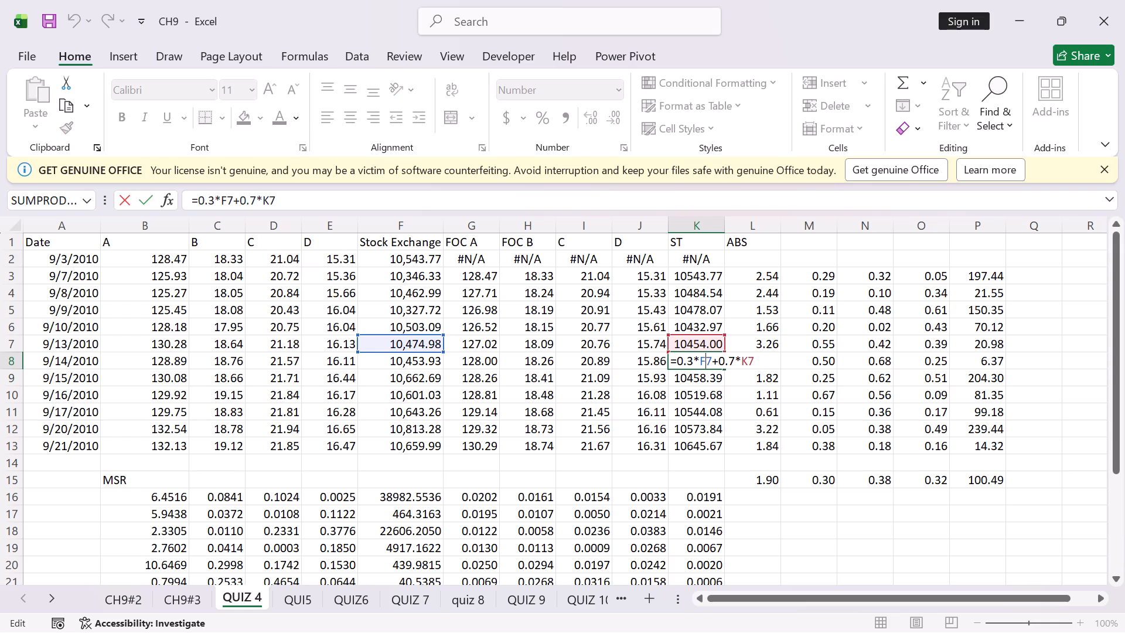
{"action": "left_click", "coordinate": [140, 202]}
{"action": "double_click", "coordinate": [657, 322]}
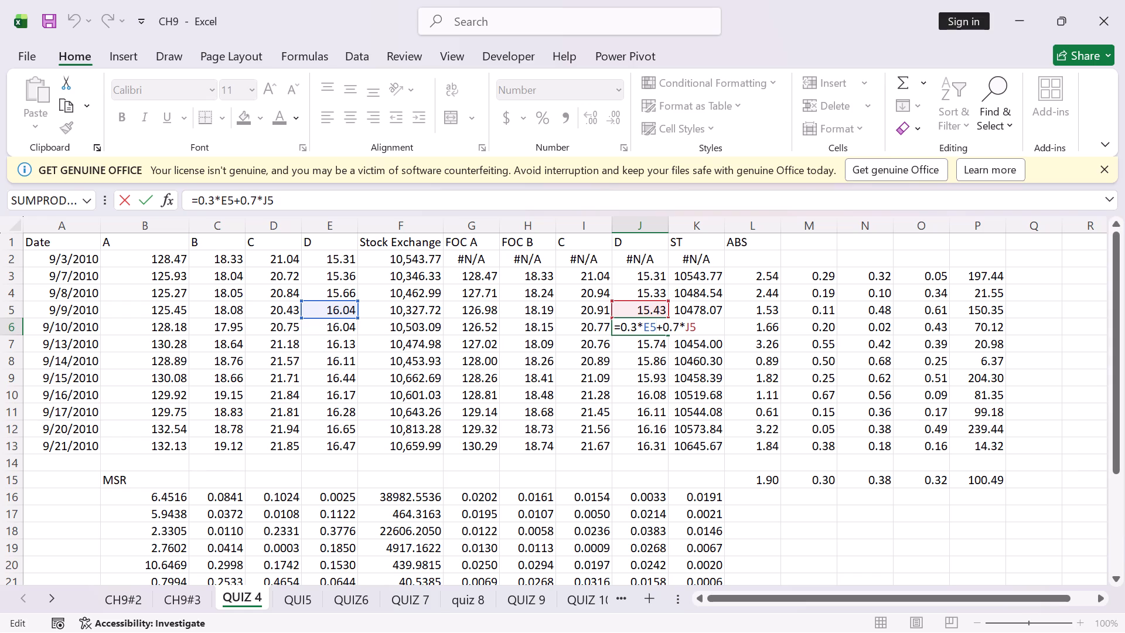
{"action": "left_click", "coordinate": [152, 198]}
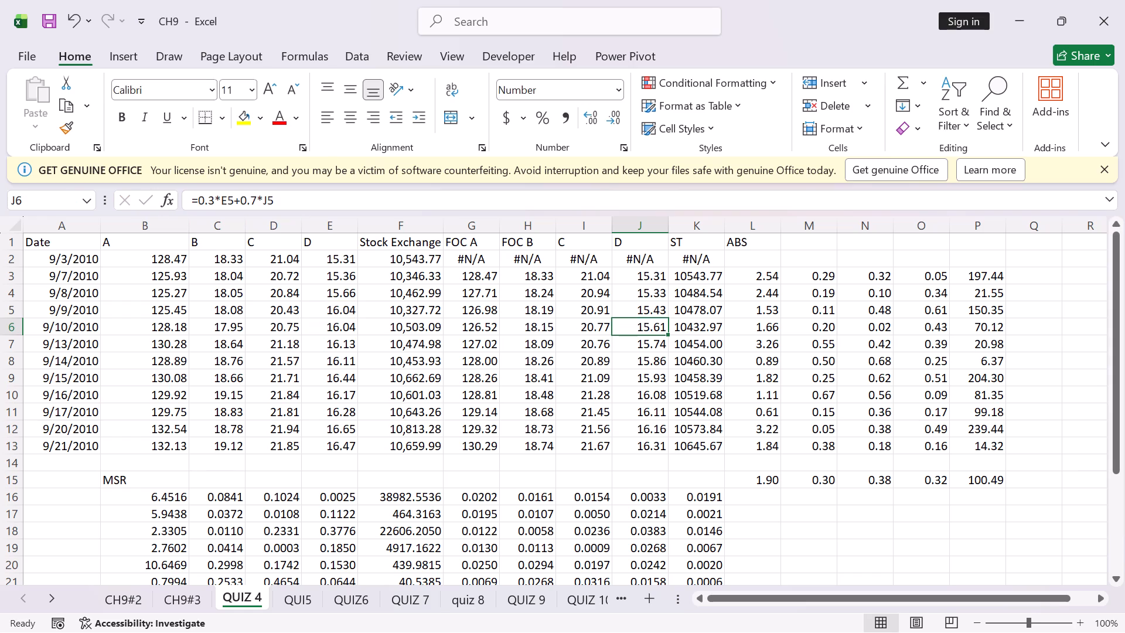
{"action": "double_click", "coordinate": [696, 343]}
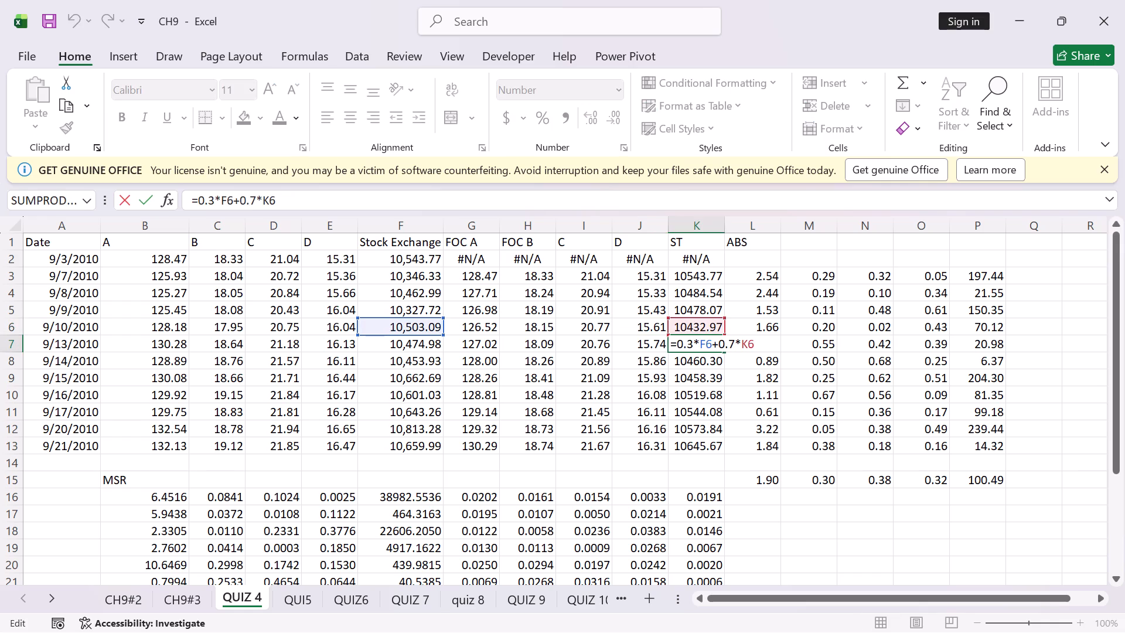
{"action": "left_click", "coordinate": [148, 198]}
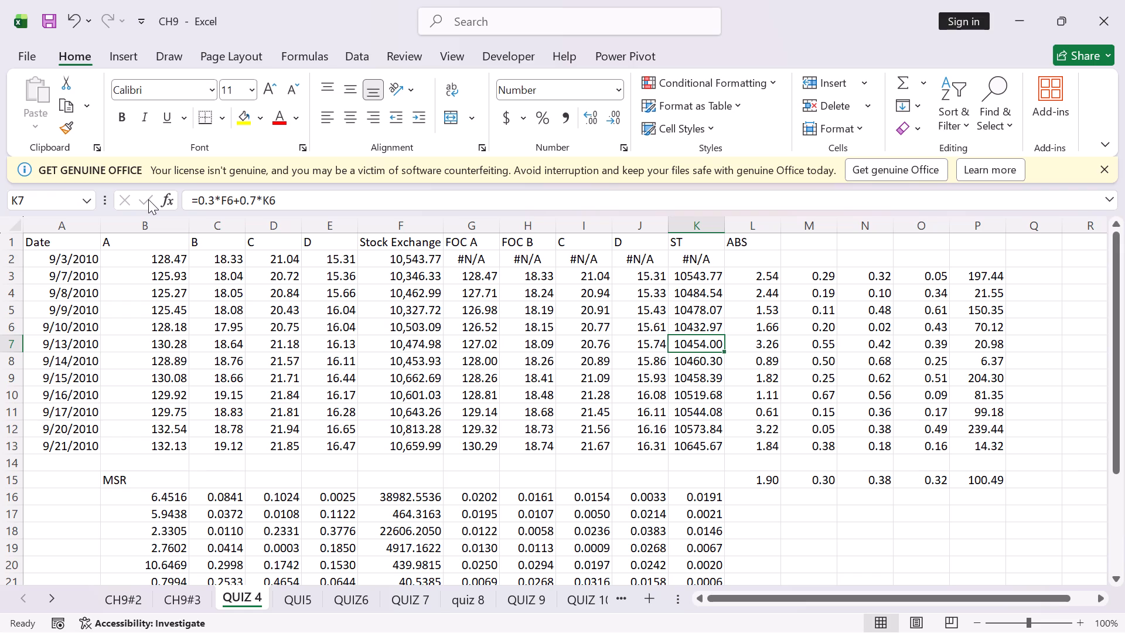
{"action": "double_click", "coordinate": [703, 358]}
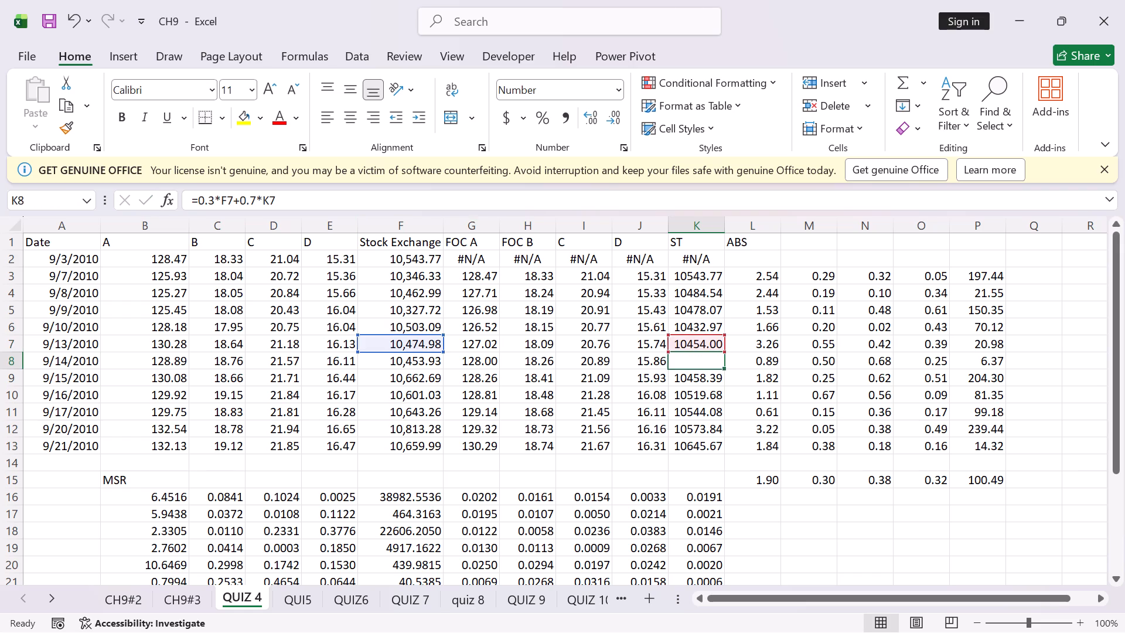
{"action": "left_click", "coordinate": [145, 198]}
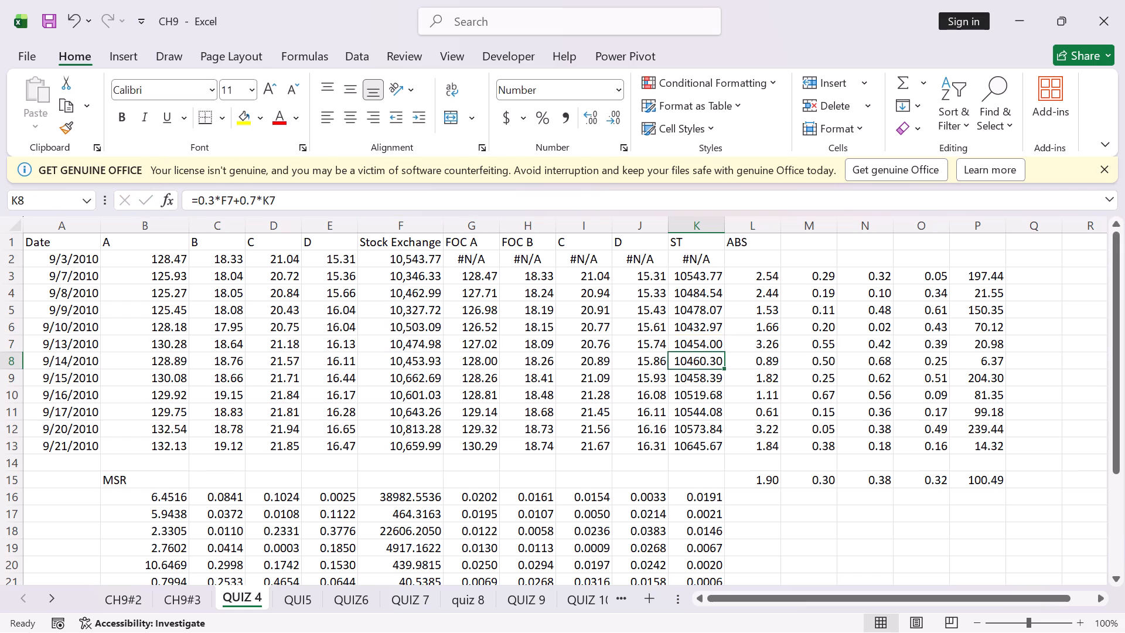
Recheck the stock exchange forecast formulas for 9/16 and 9/17/2010 in cells K10 and K11.
{"action": "double_click", "coordinate": [711, 394]}
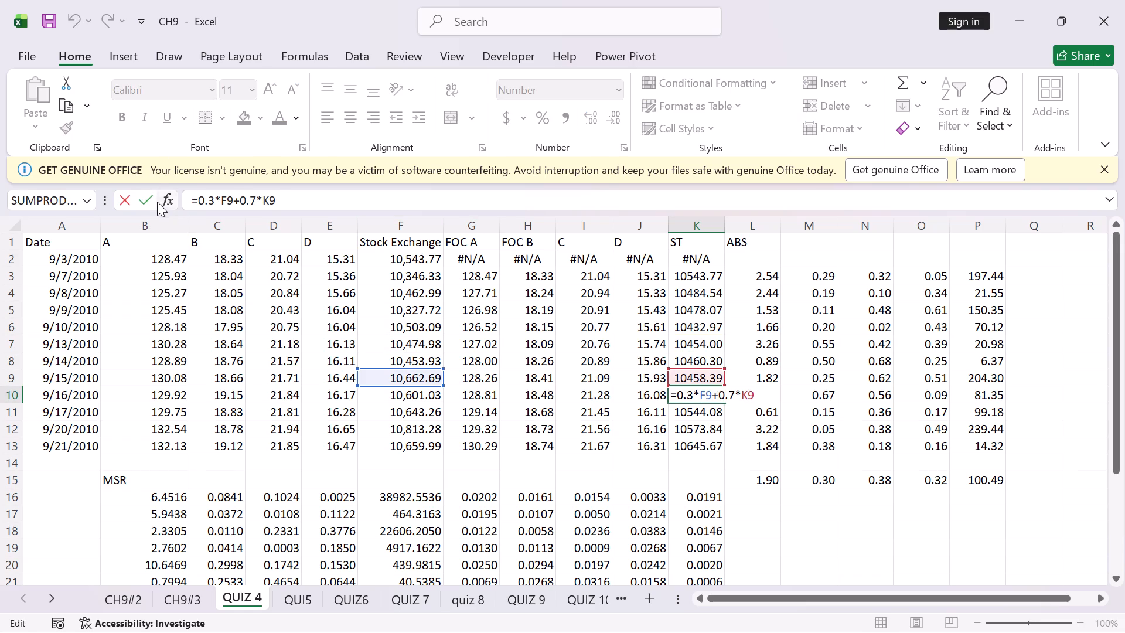
{"action": "left_click", "coordinate": [149, 198]}
{"action": "double_click", "coordinate": [712, 413]}
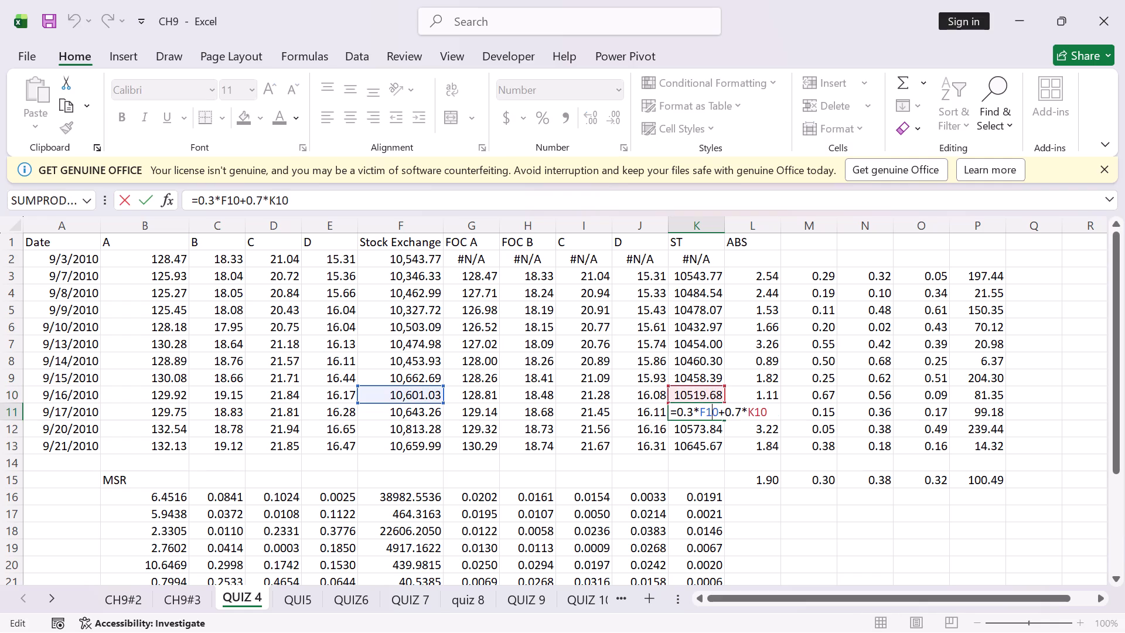
{"action": "left_click", "coordinate": [144, 200]}
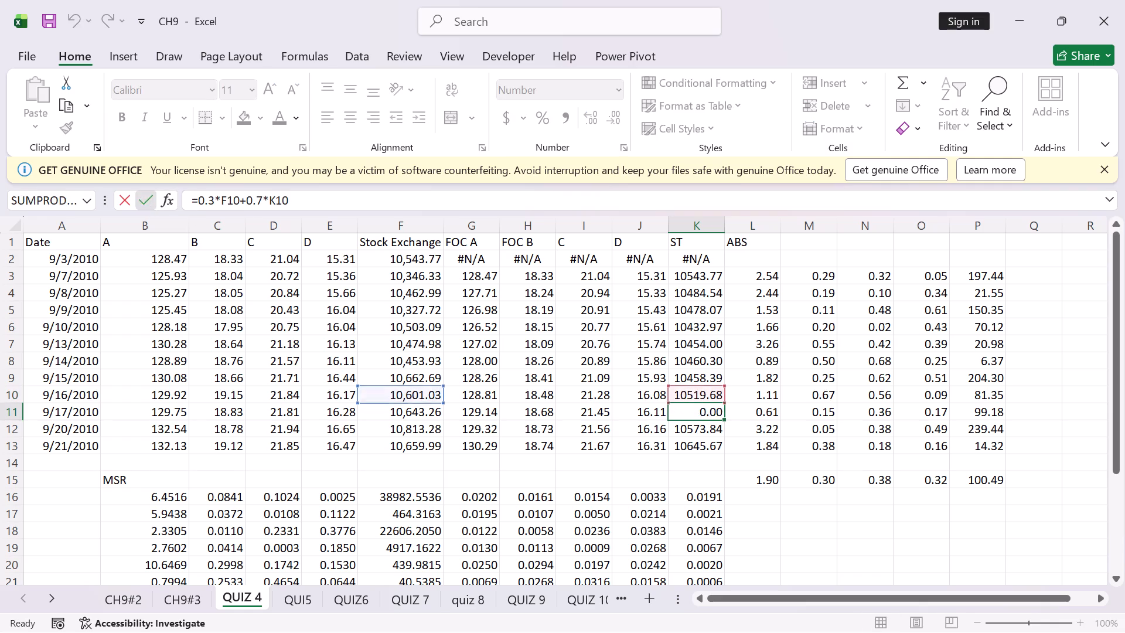
Inspect the forecast formulas for stock B in H8, stock C in I7 and the stock exchange in K5 and K8.
{"action": "double_click", "coordinate": [426, 336]}
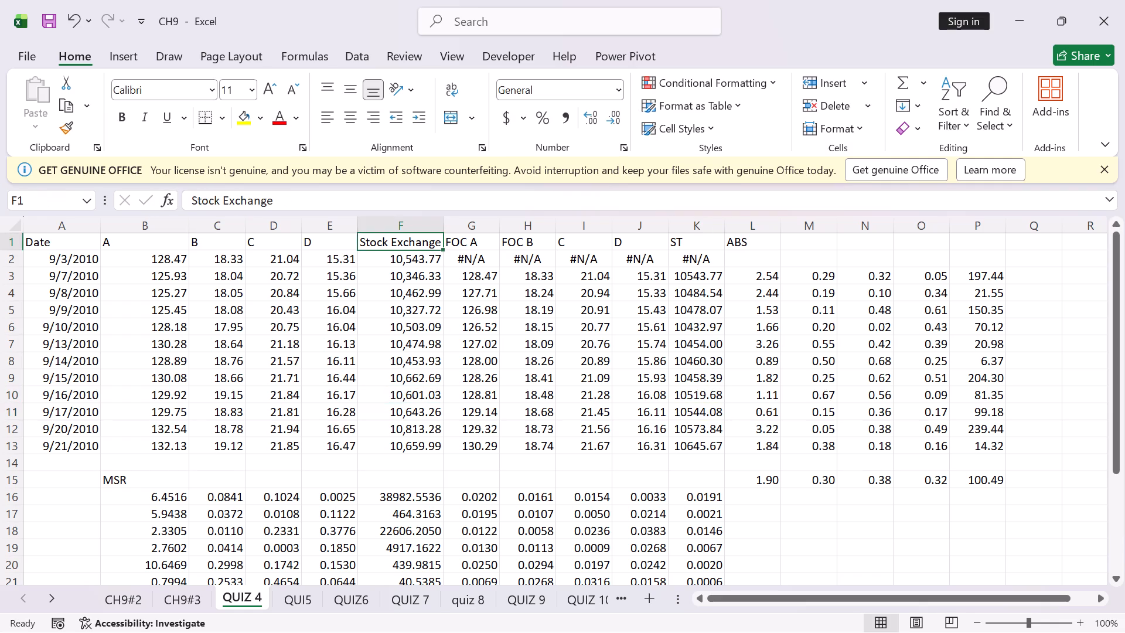
{"action": "double_click", "coordinate": [419, 338]}
{"action": "left_click", "coordinate": [529, 363]}
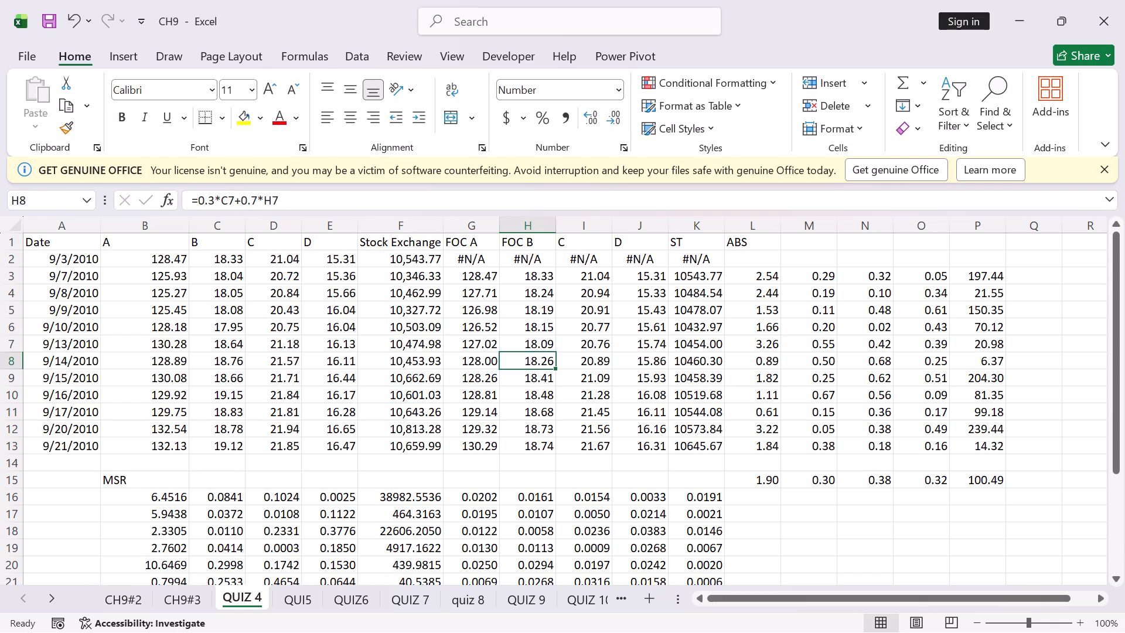
{"action": "double_click", "coordinate": [606, 345]}
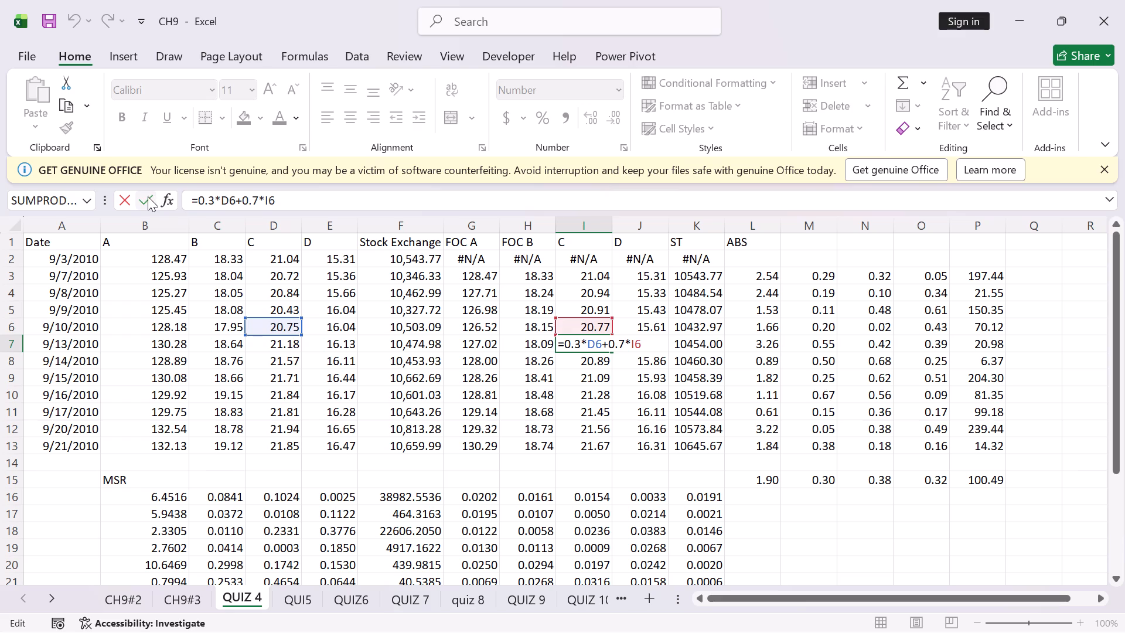
{"action": "left_click", "coordinate": [147, 196]}
{"action": "double_click", "coordinate": [696, 305]}
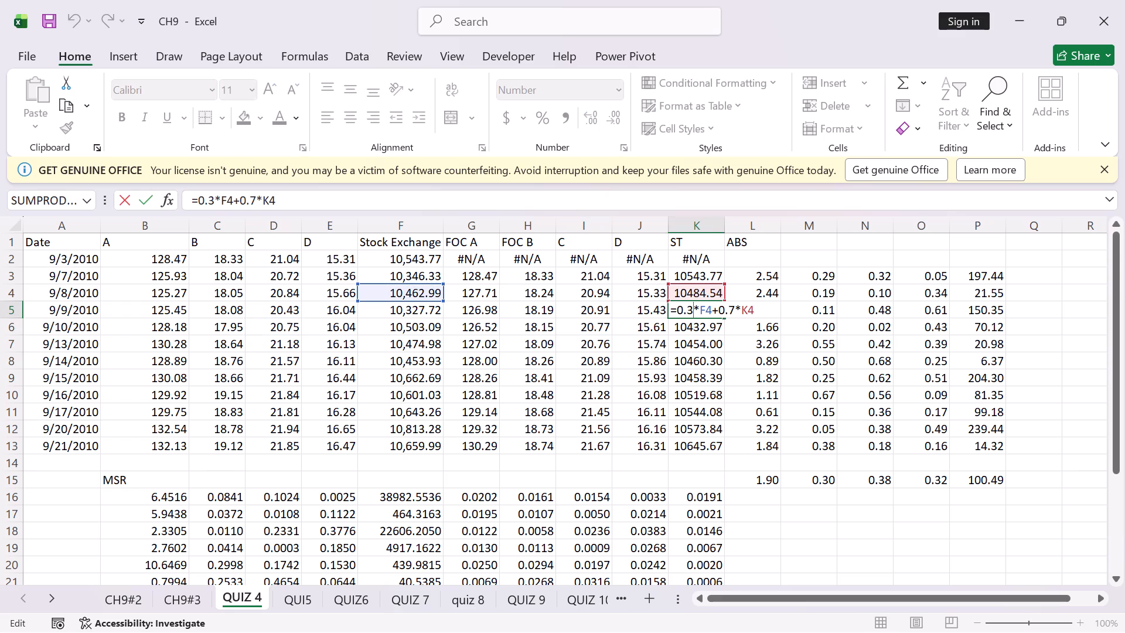
{"action": "left_click", "coordinate": [148, 196]}
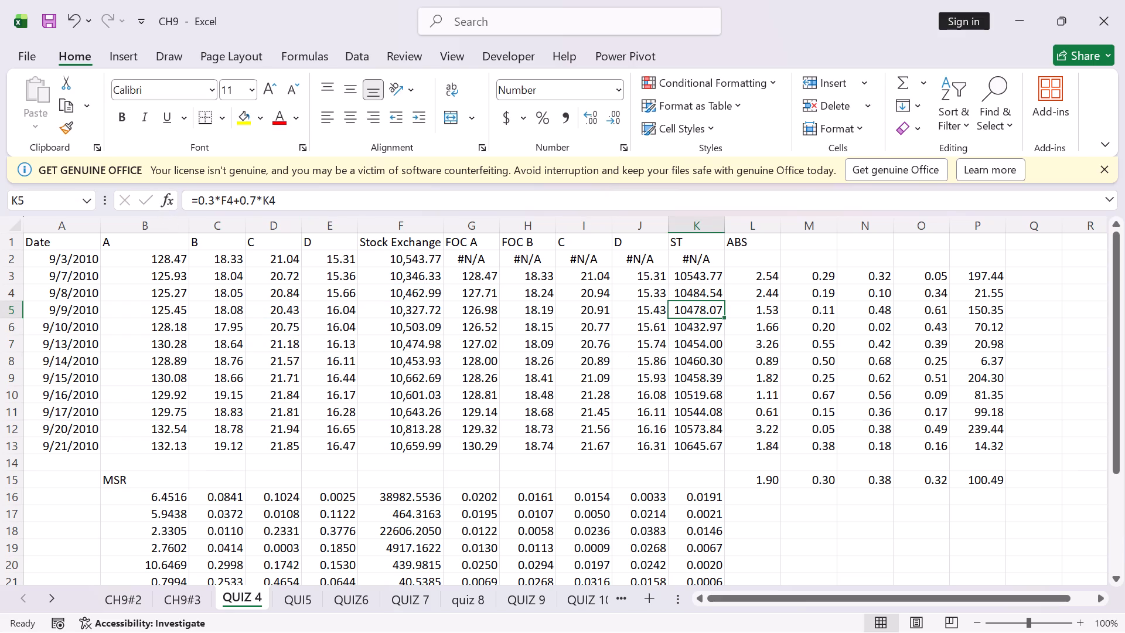
{"action": "double_click", "coordinate": [702, 360]}
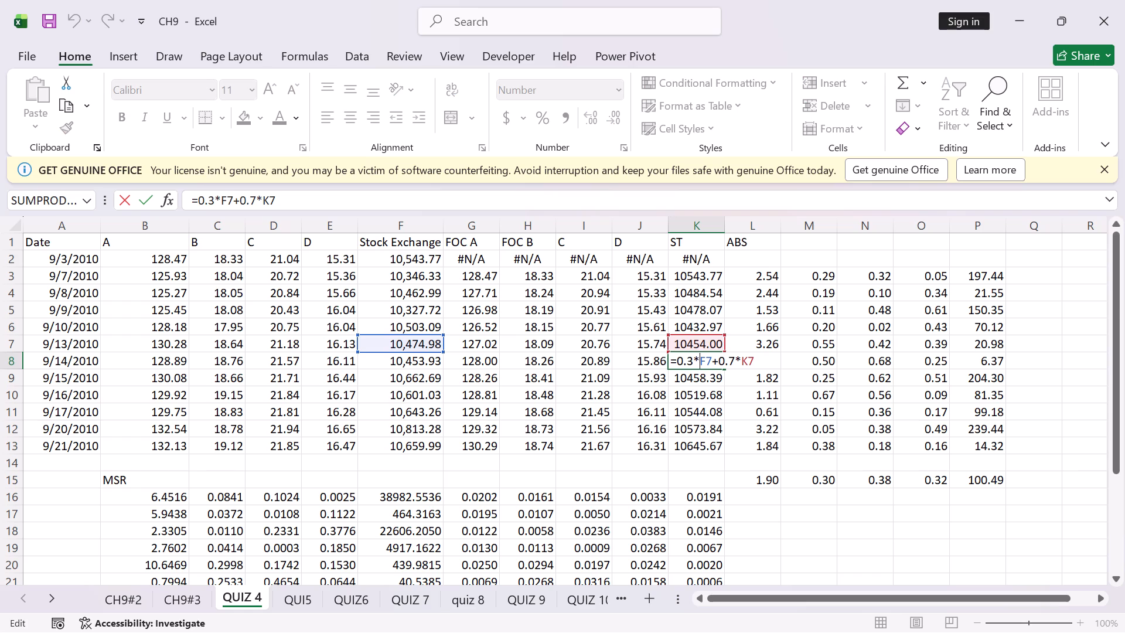
{"action": "left_click", "coordinate": [153, 191]}
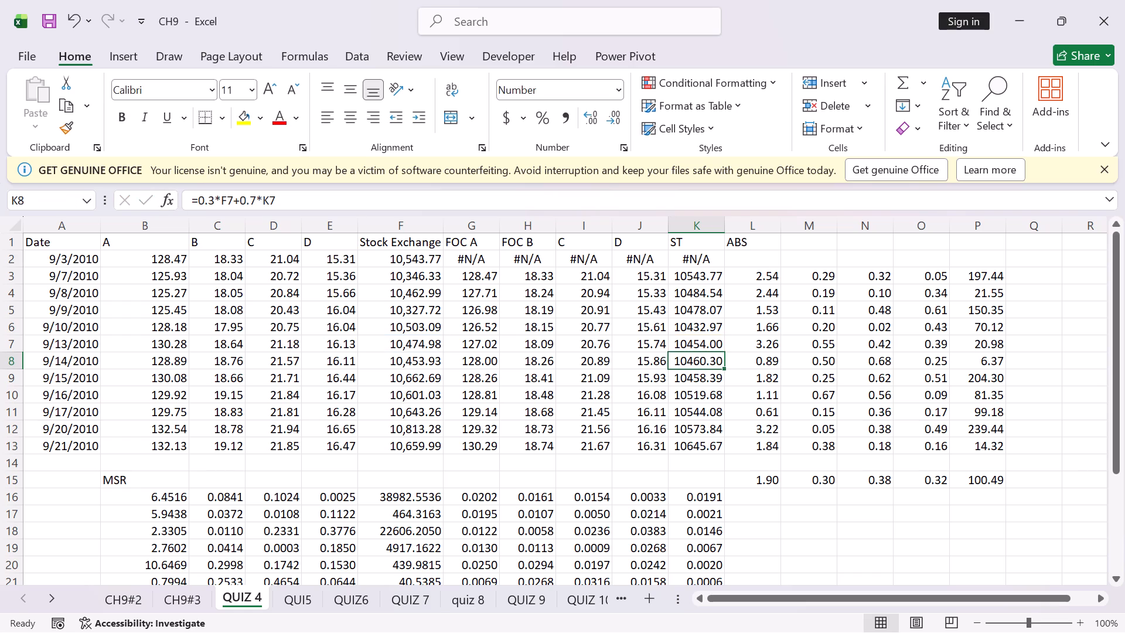
On sheet QUI5, review the average absolute error formula in F16 and the year 3 forecast formula in E7.
{"action": "left_click", "coordinate": [292, 593]}
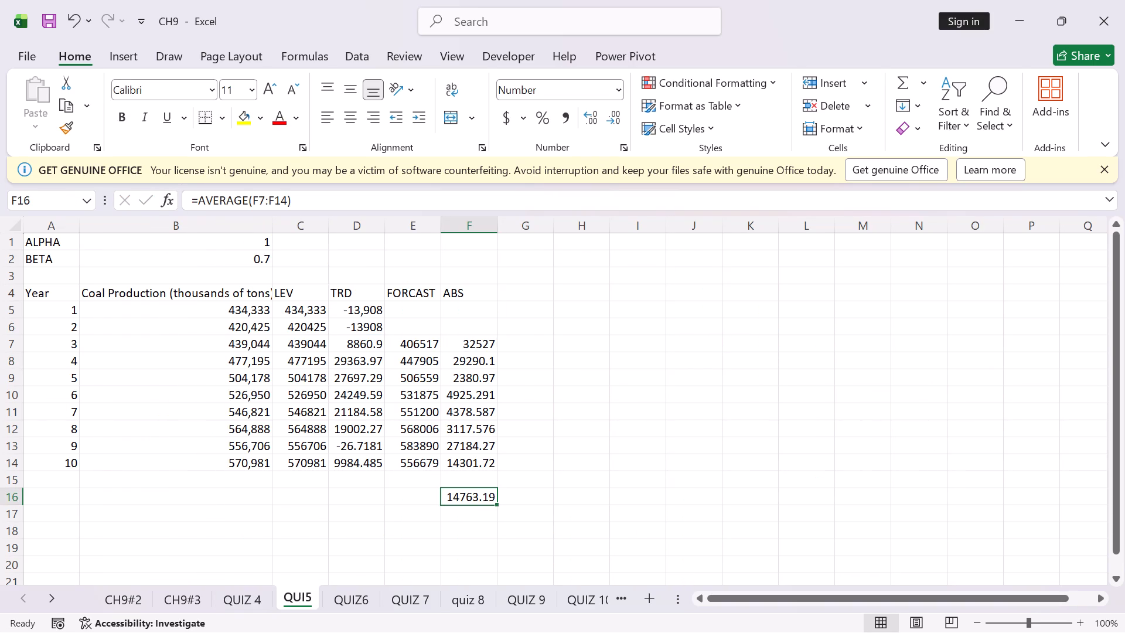
{"action": "double_click", "coordinate": [463, 497]}
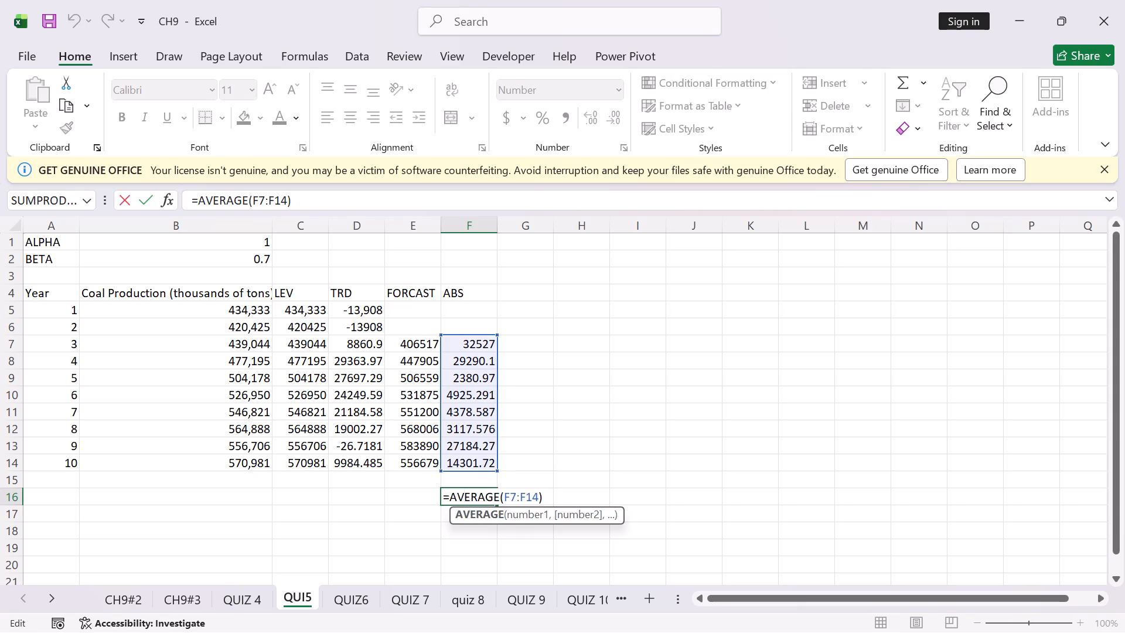
{"action": "left_click", "coordinate": [144, 201]}
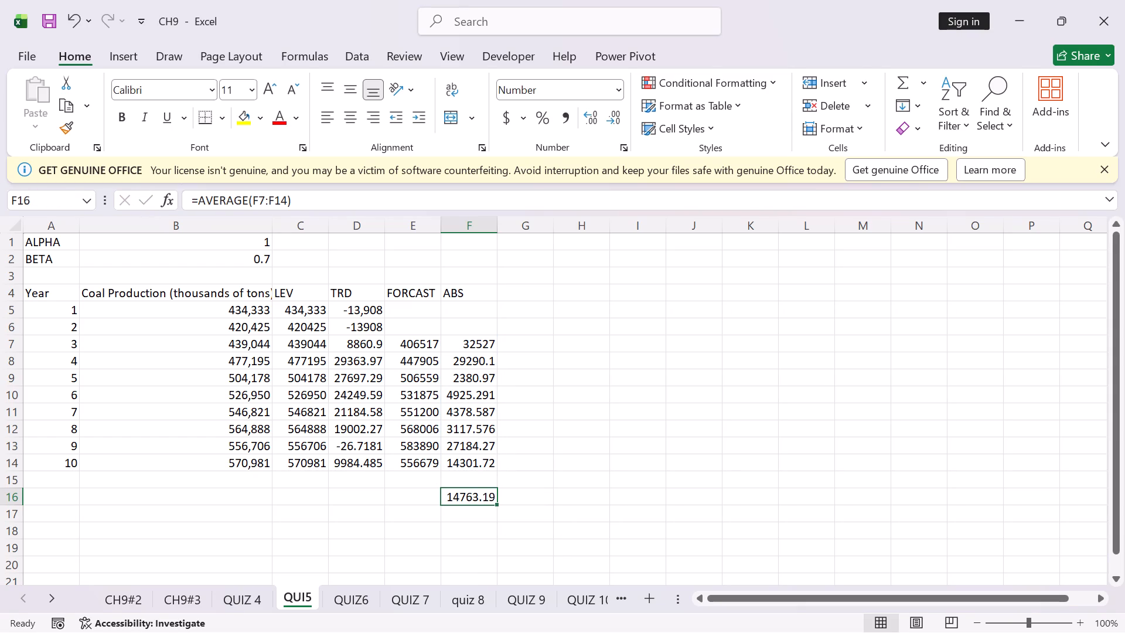
{"action": "left_click", "coordinate": [404, 338]}
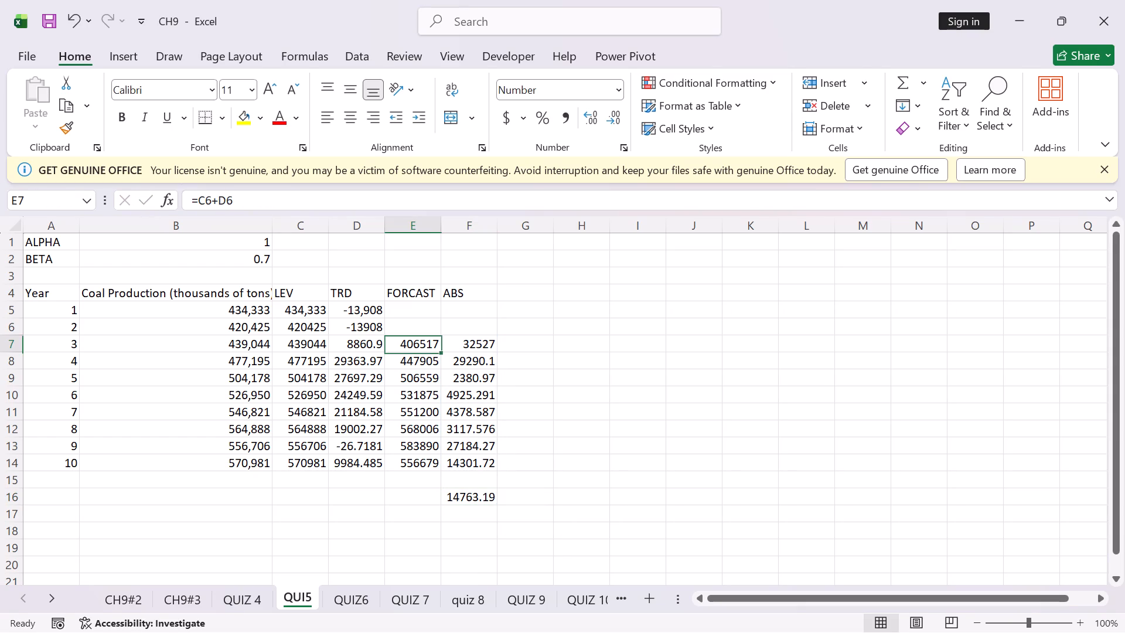
Return to sheet CH9#3 and inspect the absolute error formula for 3/8/2004 in cell D4.
{"action": "left_click", "coordinate": [248, 591]}
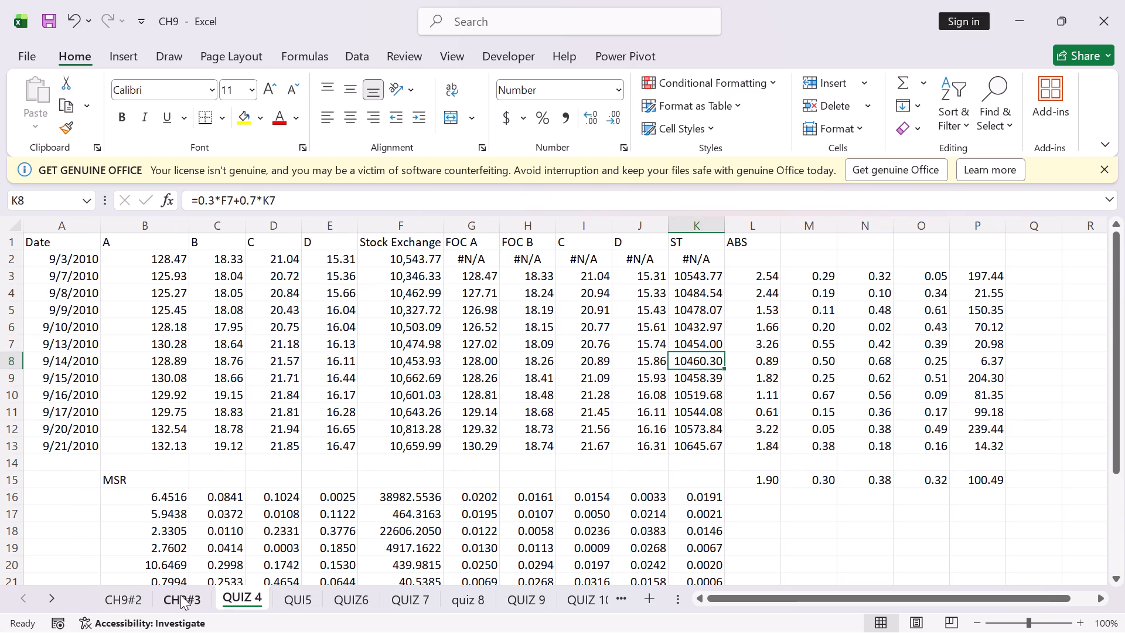
{"action": "left_click", "coordinate": [180, 595]}
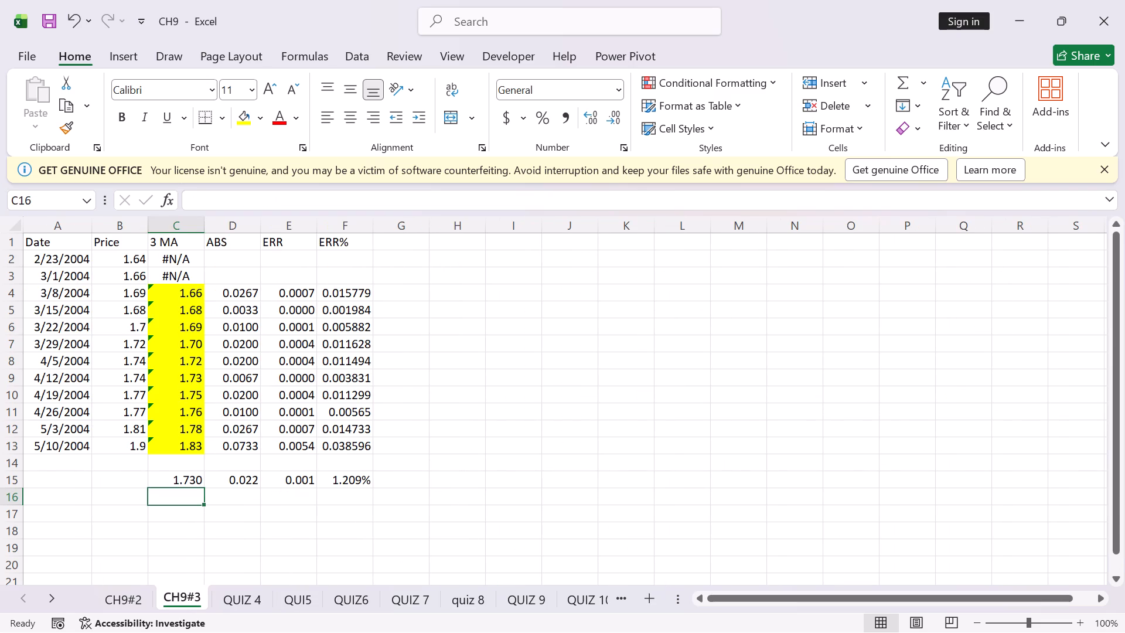
{"action": "double_click", "coordinate": [238, 291]}
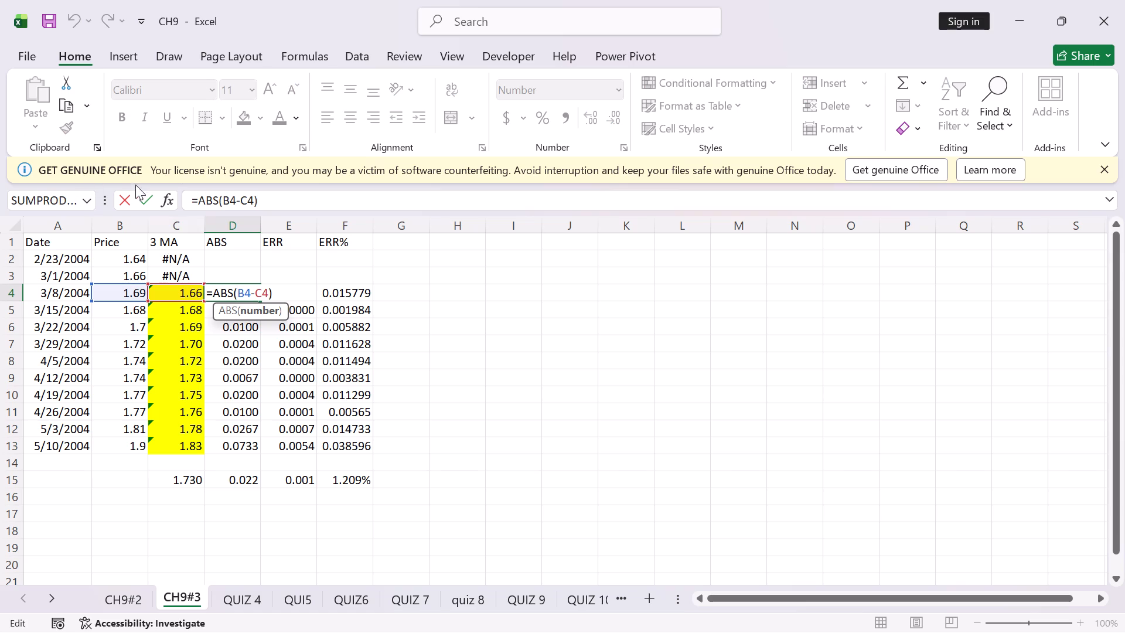
{"action": "left_click", "coordinate": [139, 192]}
Check the three-period moving average formulas for 3/15 through 4/12/2004 in cells C5 to C9 on CH9#3.
{"action": "double_click", "coordinate": [185, 312]}
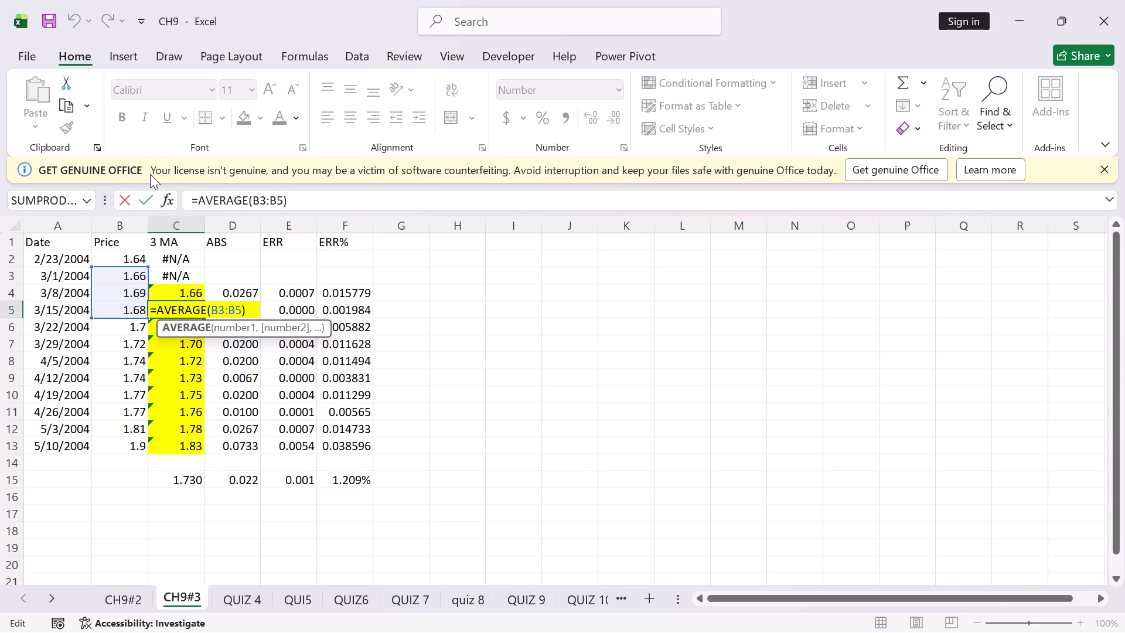
{"action": "left_click", "coordinate": [142, 196]}
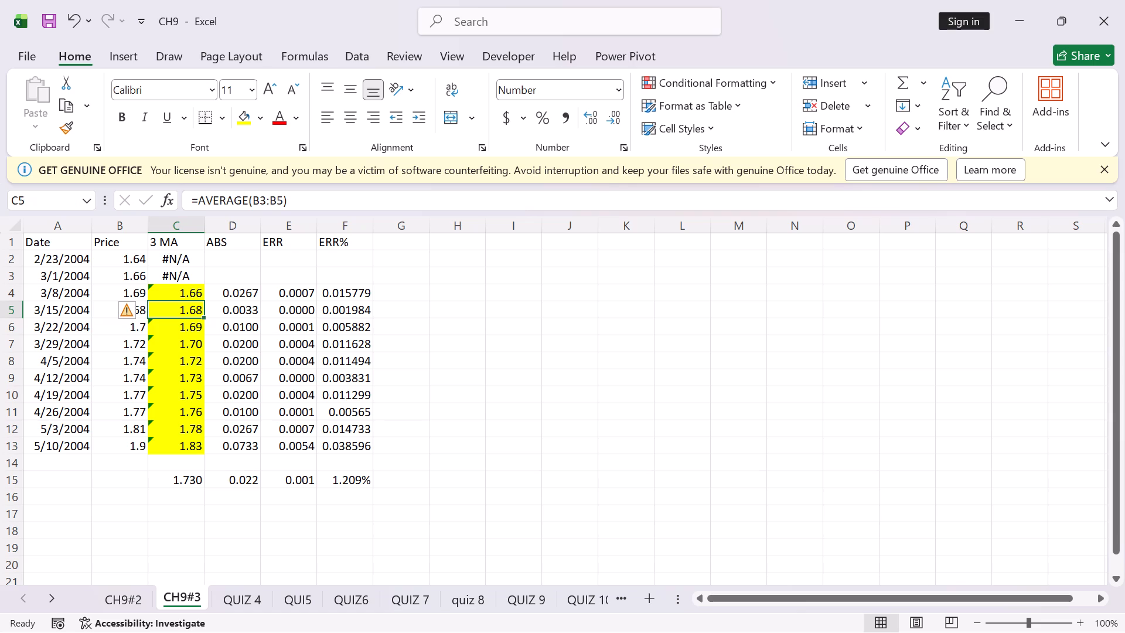
{"action": "double_click", "coordinate": [183, 328]}
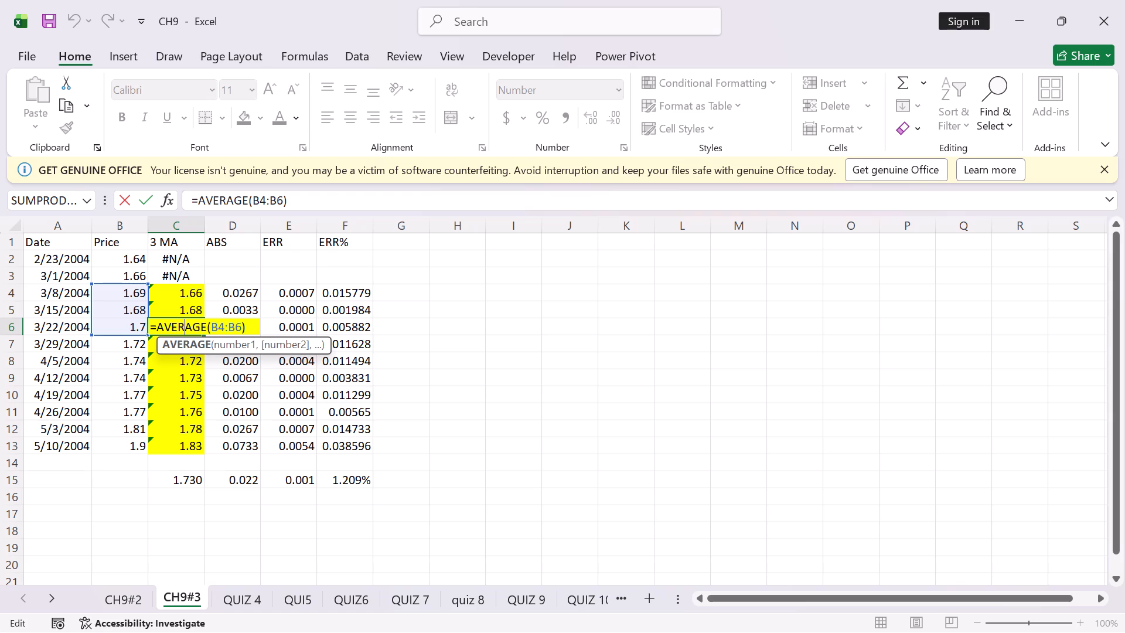
{"action": "left_click", "coordinate": [150, 197]}
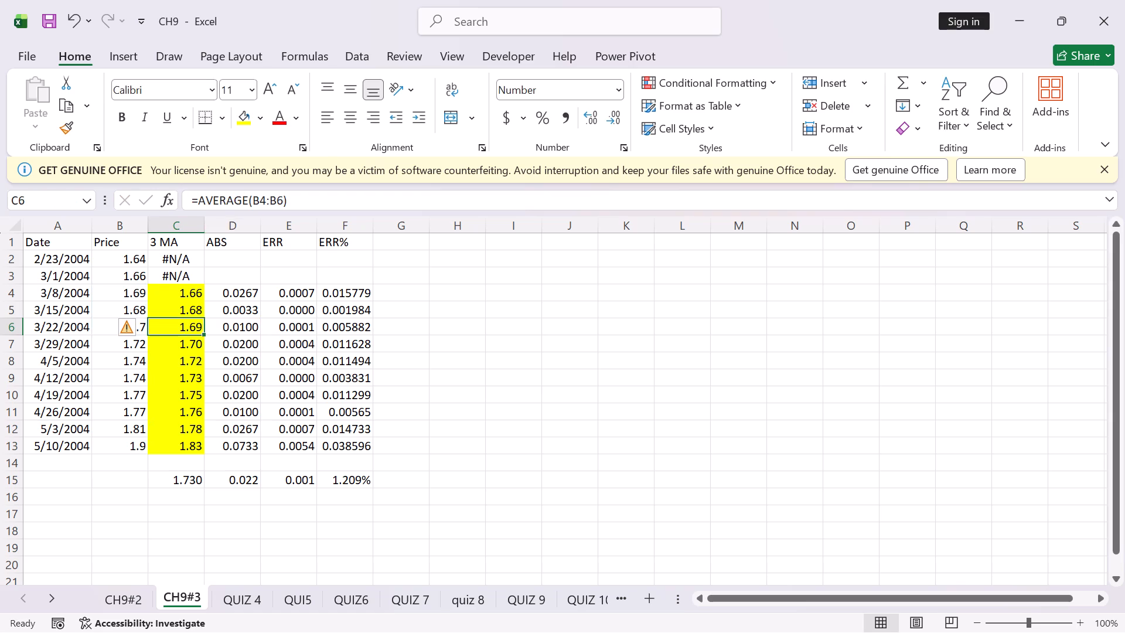
{"action": "double_click", "coordinate": [185, 342]}
{"action": "left_click", "coordinate": [146, 196]}
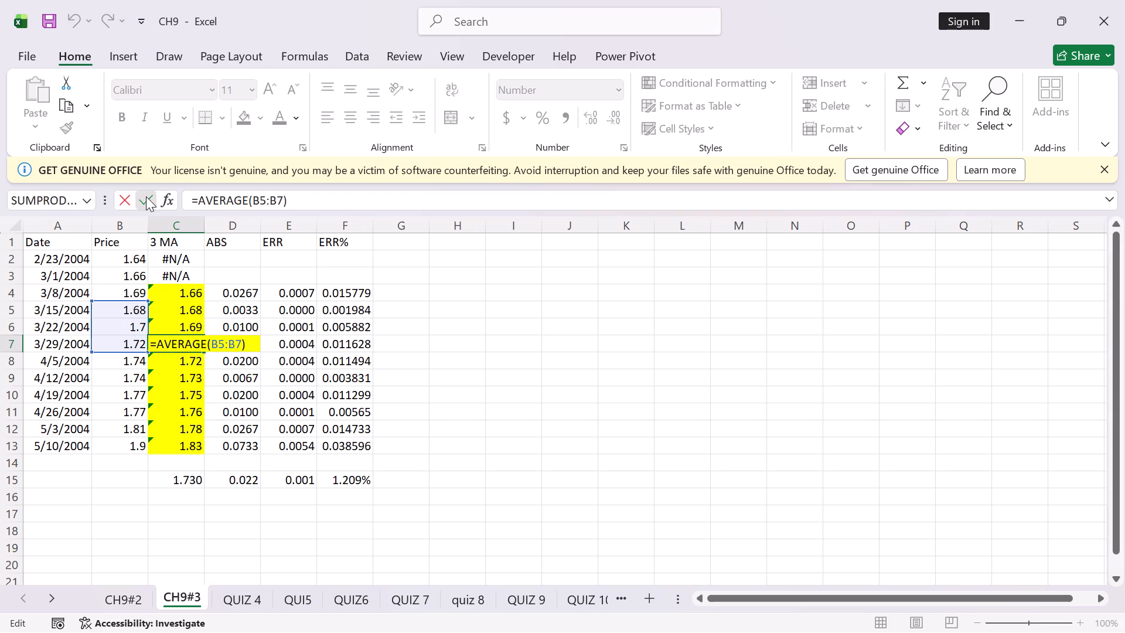
{"action": "double_click", "coordinate": [186, 363]}
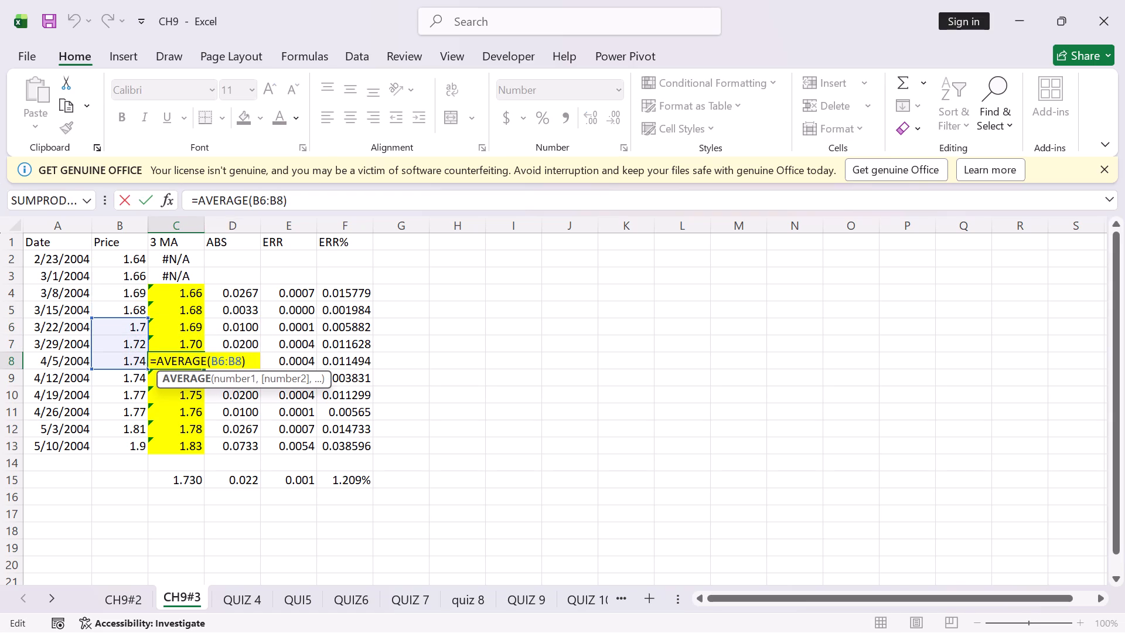
{"action": "left_click", "coordinate": [147, 193]}
{"action": "double_click", "coordinate": [195, 377]}
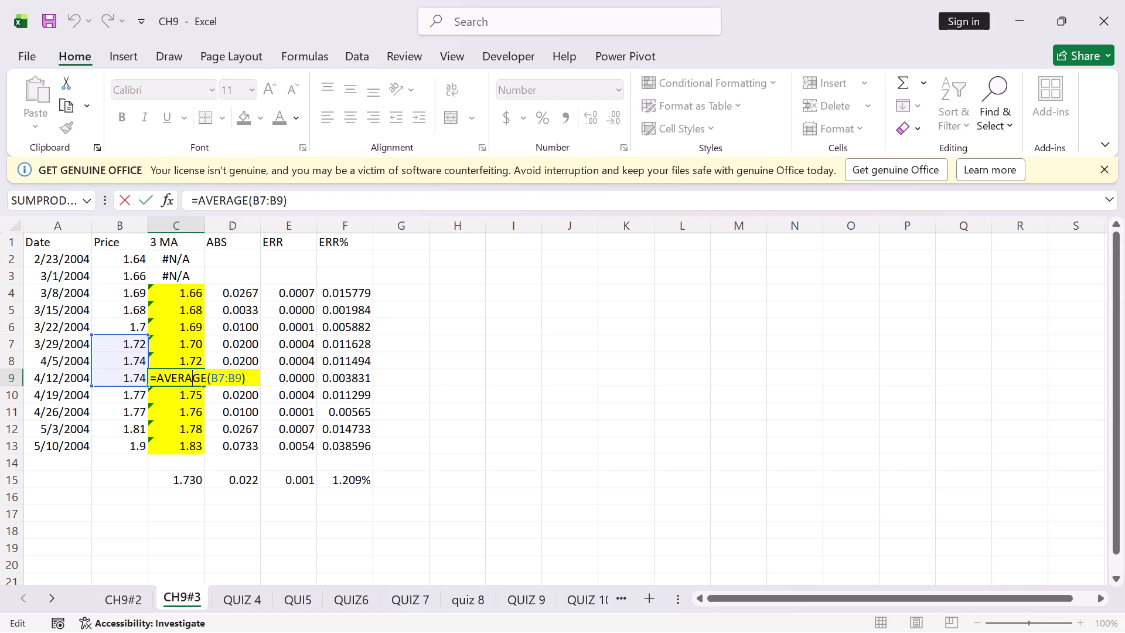
{"action": "left_click", "coordinate": [148, 197]}
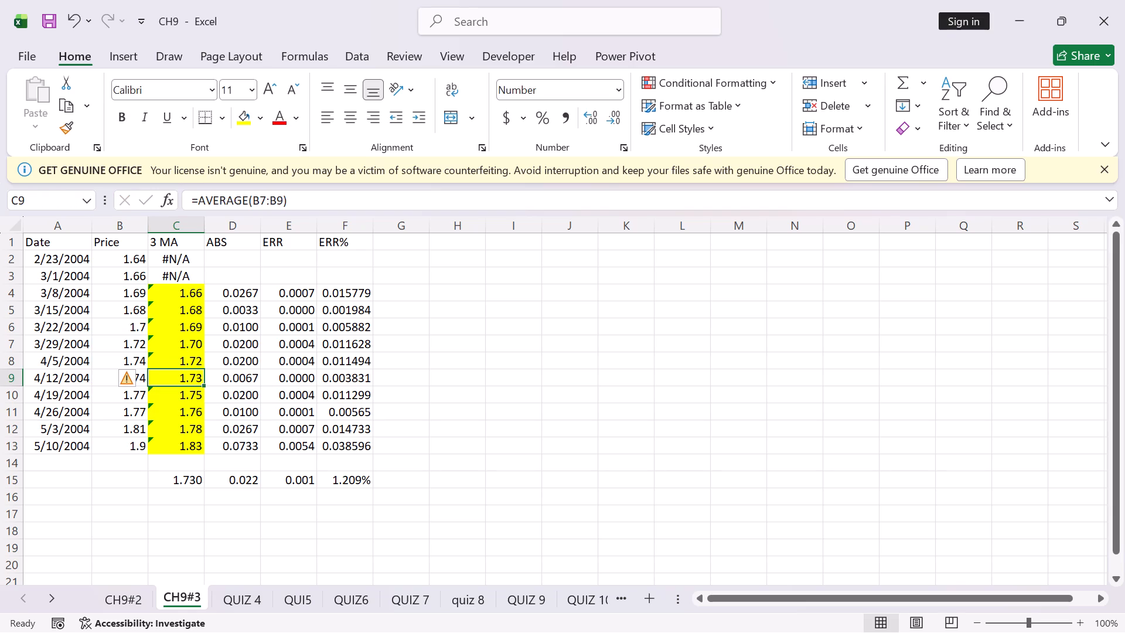
Check the remaining moving average formulas for 4/19 through 5/10/2004 in cells C10 to C13.
{"action": "double_click", "coordinate": [187, 390]}
{"action": "left_click", "coordinate": [148, 199]}
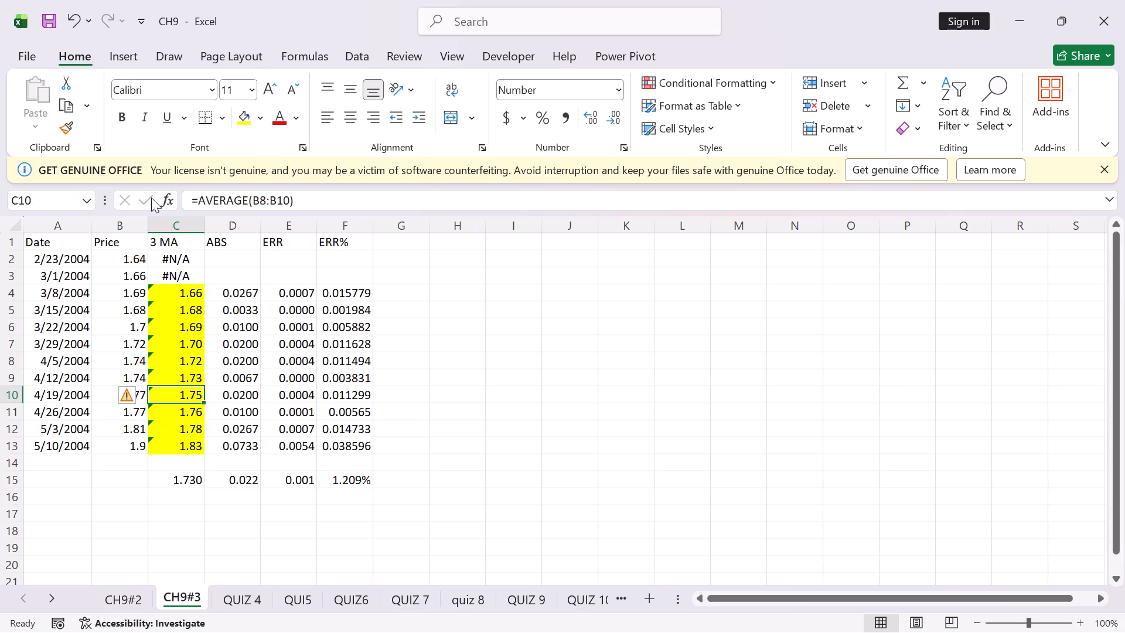
{"action": "left_click", "coordinate": [145, 195]}
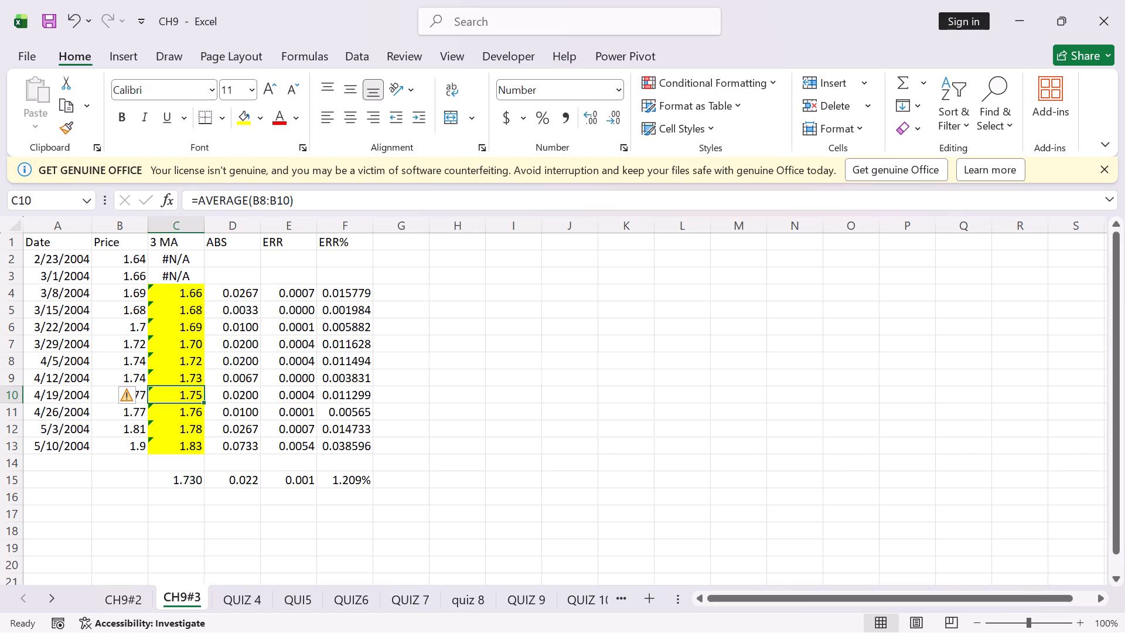
{"action": "double_click", "coordinate": [196, 410]}
{"action": "left_click", "coordinate": [149, 196]}
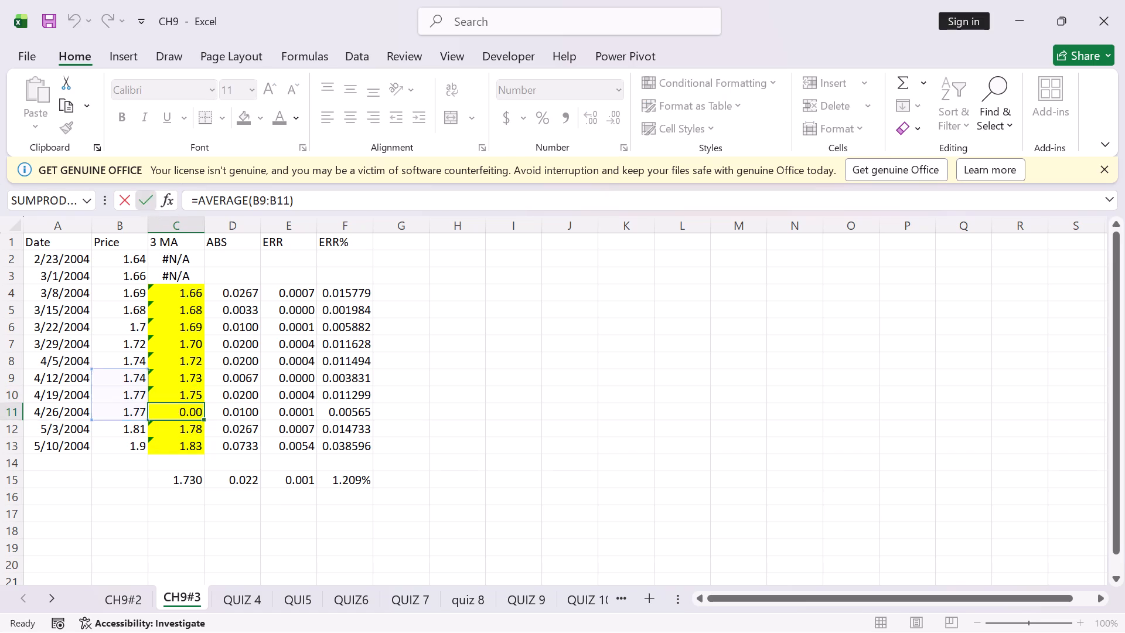
{"action": "double_click", "coordinate": [189, 427]}
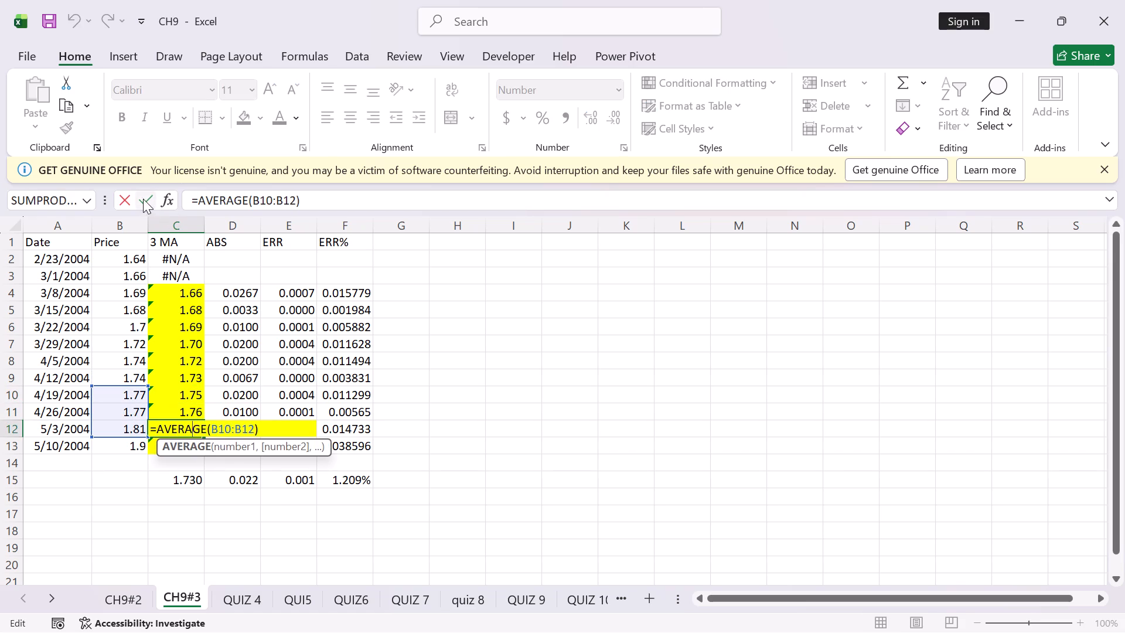
{"action": "left_click", "coordinate": [143, 199]}
{"action": "double_click", "coordinate": [187, 447]}
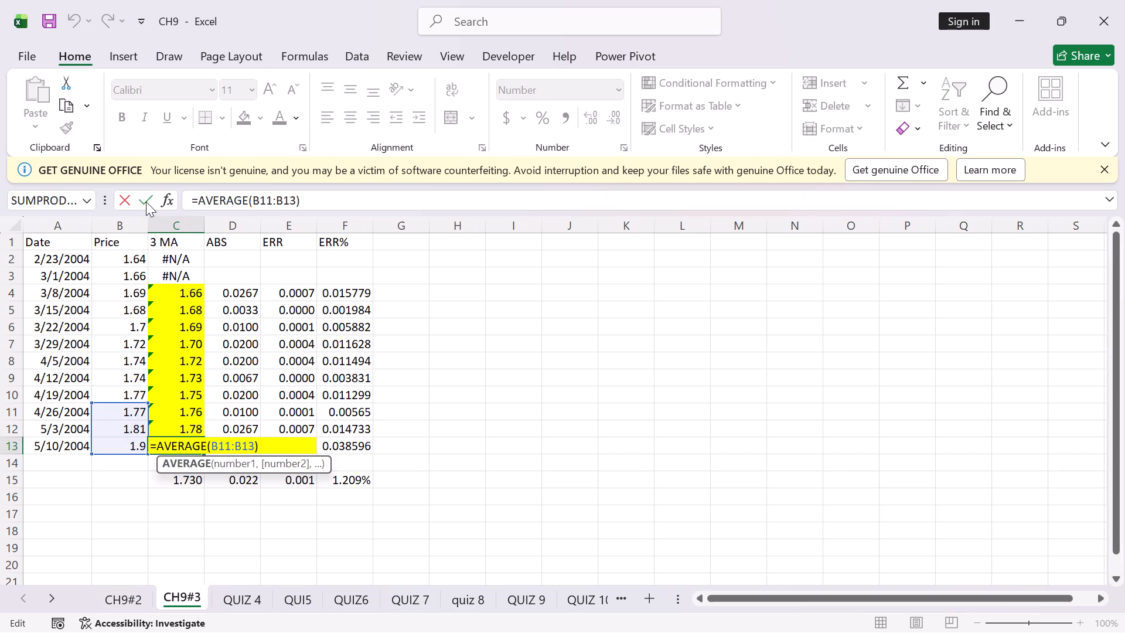
{"action": "left_click", "coordinate": [146, 202]}
Inspect the absolute error formulas for 3/8 through 3/29/2004 in cells D4 to D7.
{"action": "double_click", "coordinate": [252, 292]}
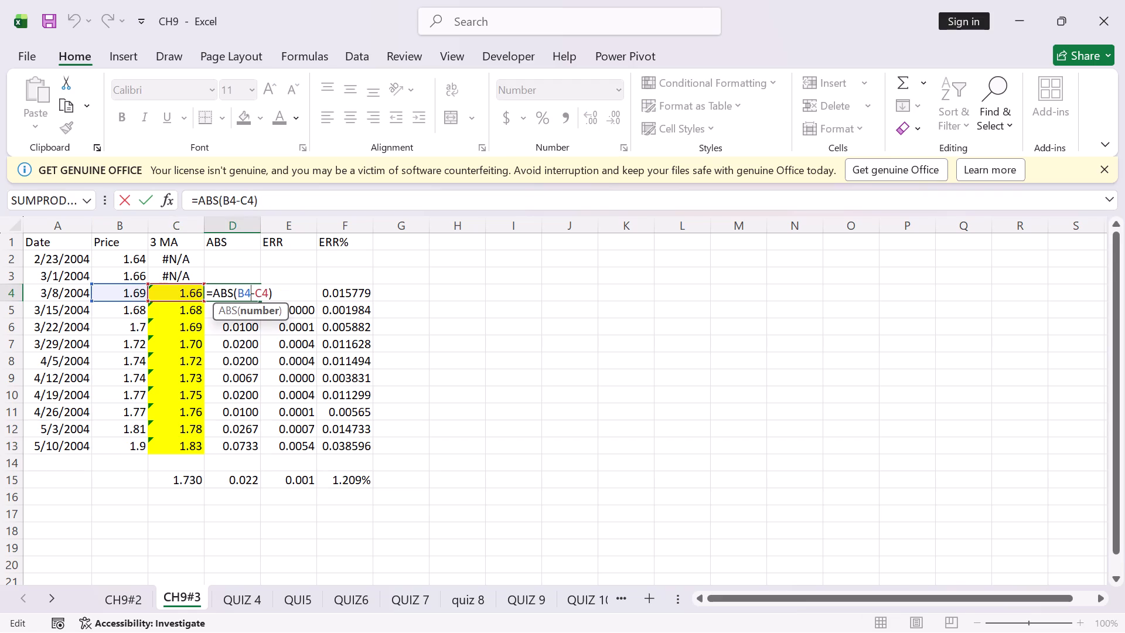
{"action": "left_click", "coordinate": [154, 196]}
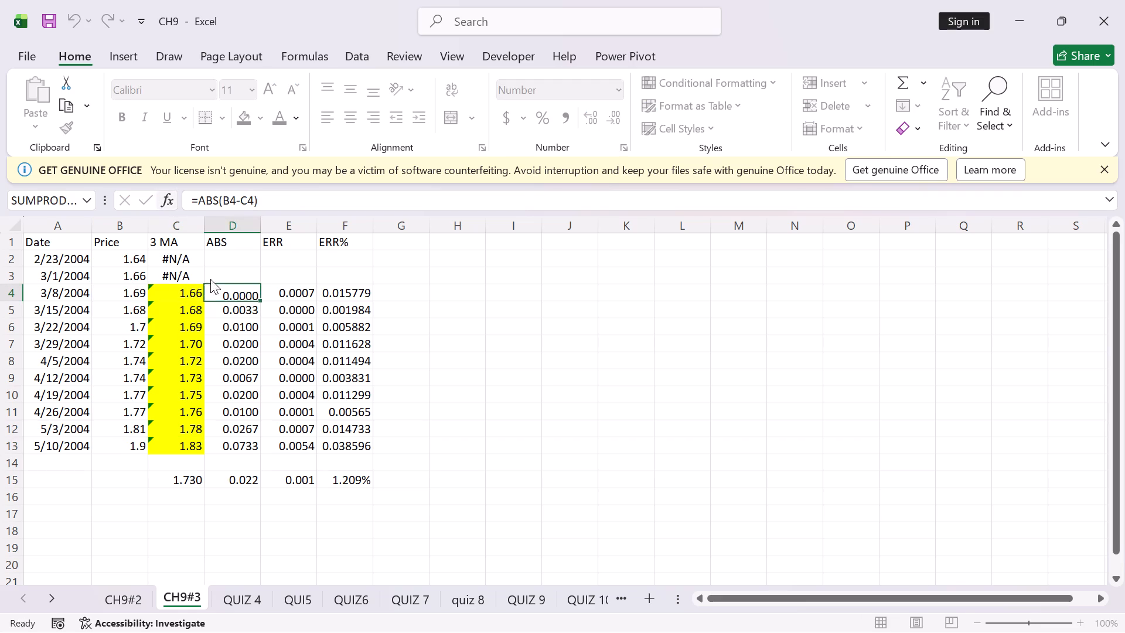
{"action": "double_click", "coordinate": [240, 309]}
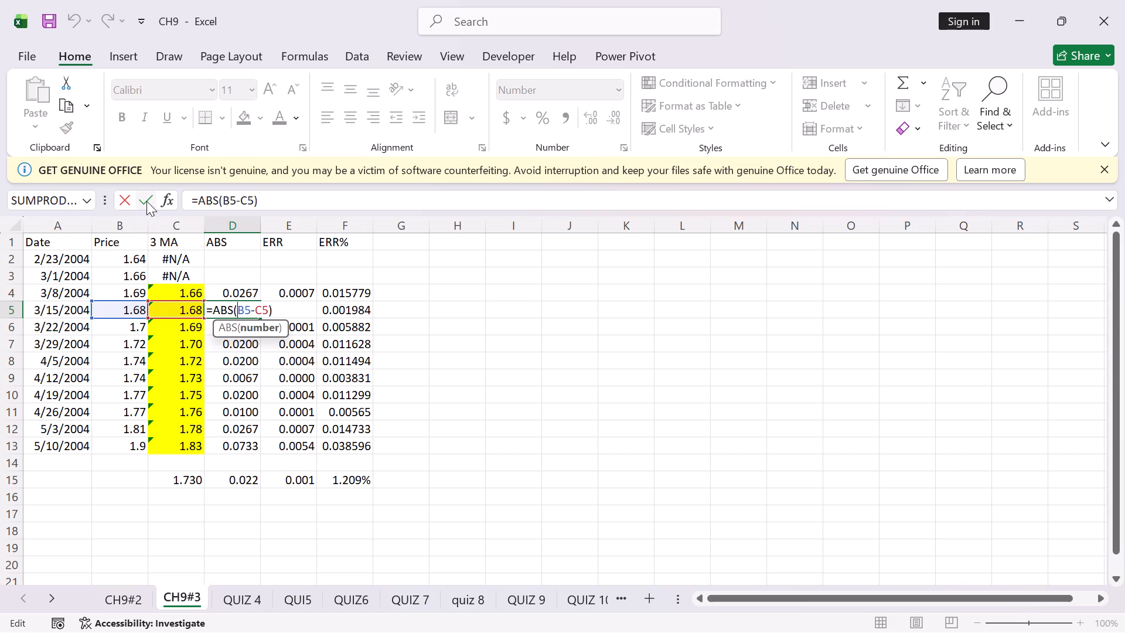
{"action": "left_click", "coordinate": [146, 201]}
{"action": "double_click", "coordinate": [237, 331]}
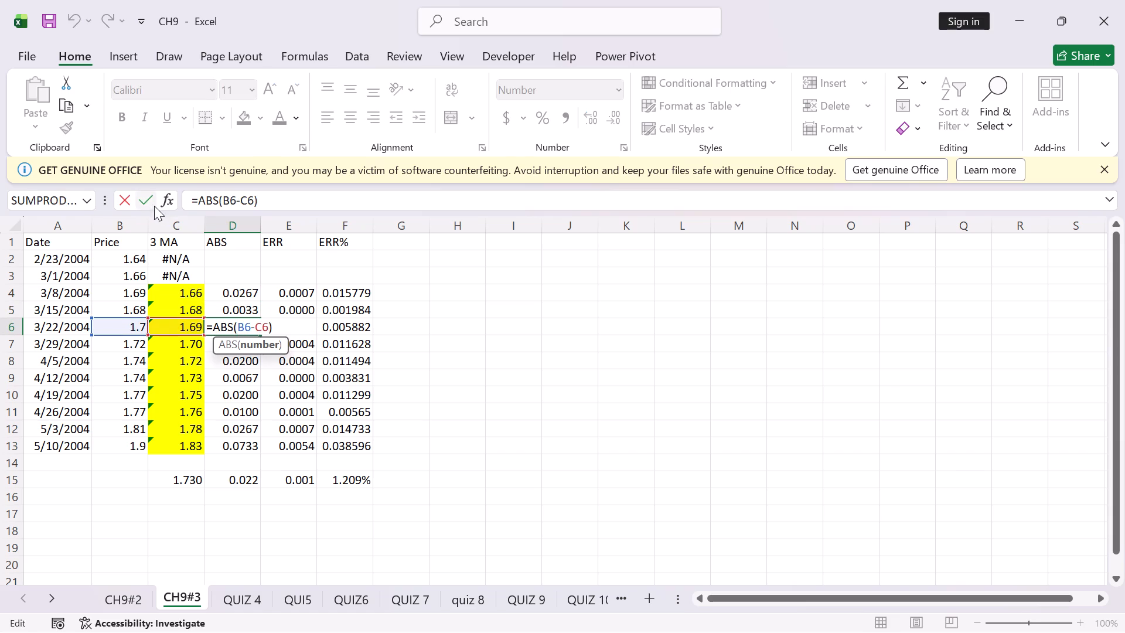
{"action": "left_click", "coordinate": [147, 200]}
{"action": "double_click", "coordinate": [246, 342]}
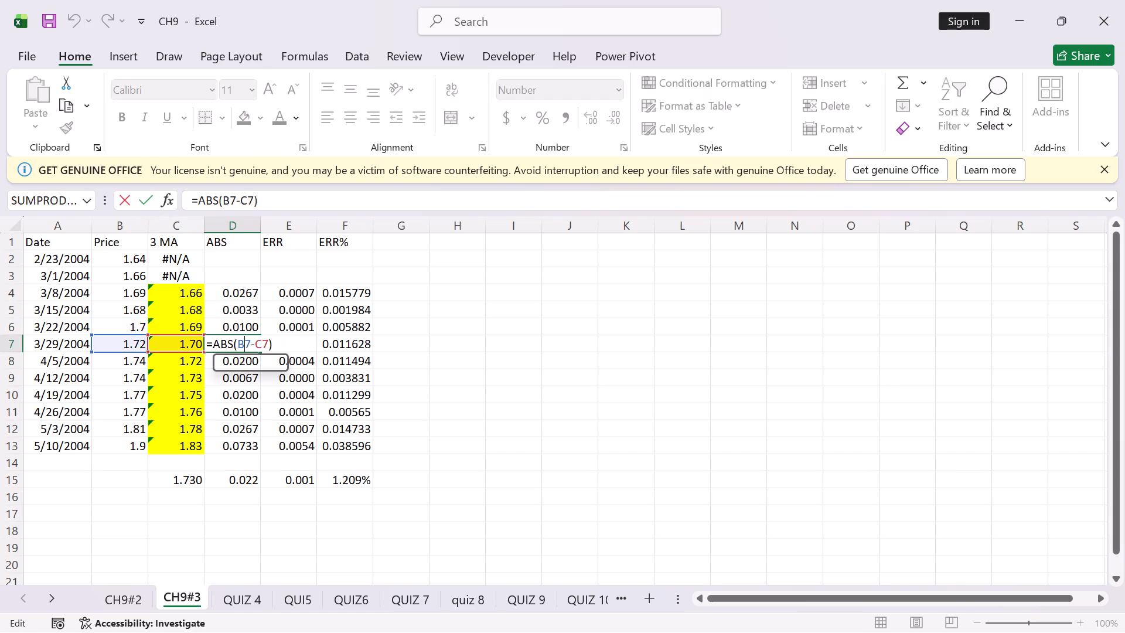
{"action": "left_click", "coordinate": [146, 197]}
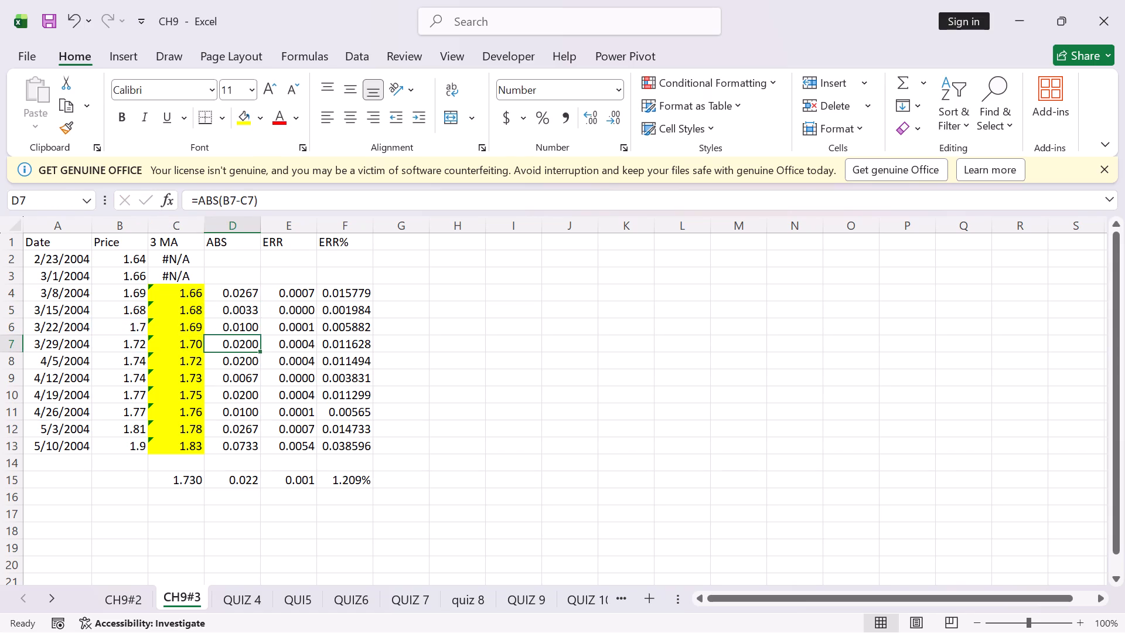
Inspect the absolute error formulas for 4/5 through 4/19/2004 in cells D8 to D10.
{"action": "double_click", "coordinate": [243, 366]}
{"action": "double_click", "coordinate": [241, 358]}
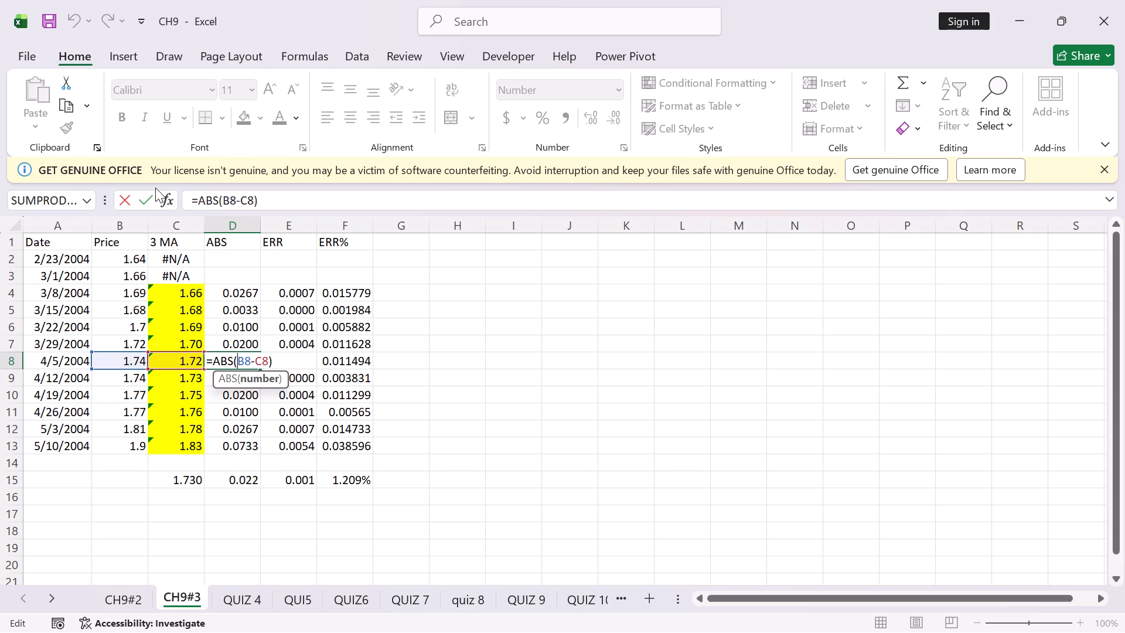
{"action": "left_click", "coordinate": [149, 198]}
{"action": "double_click", "coordinate": [248, 375]}
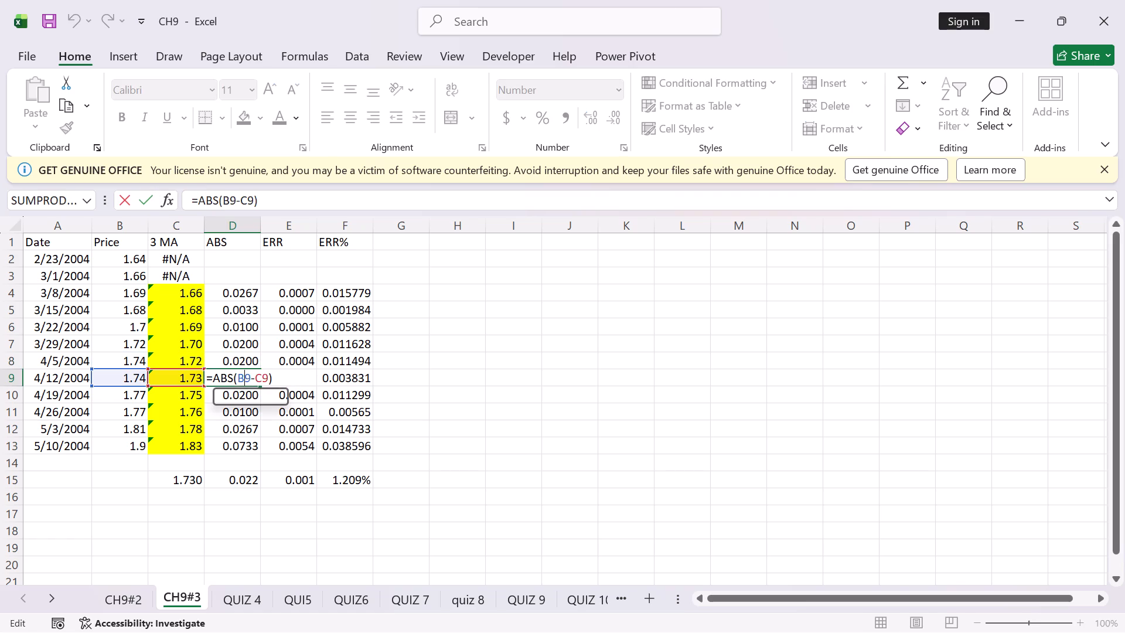
{"action": "left_click", "coordinate": [145, 195]}
{"action": "double_click", "coordinate": [249, 396]}
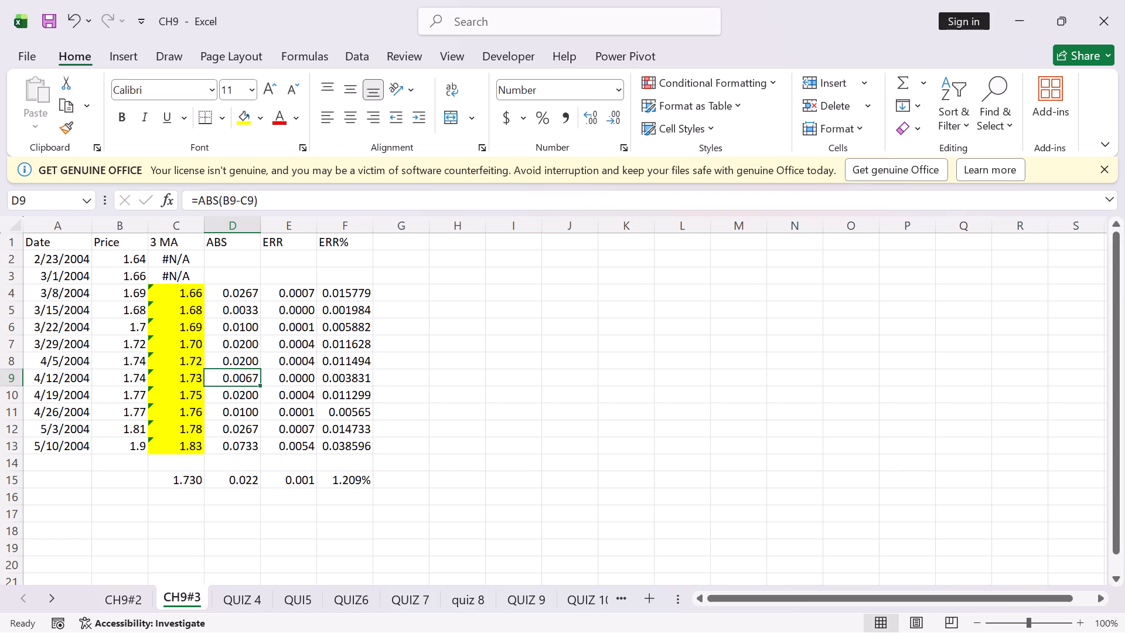
{"action": "left_click", "coordinate": [151, 198]}
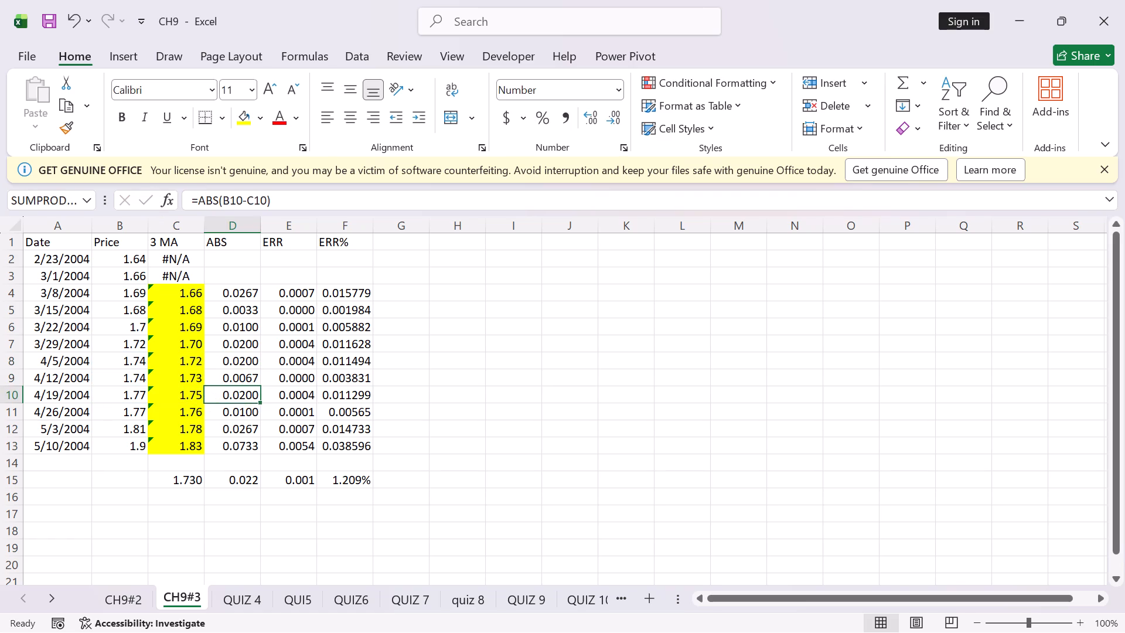
Review the squared error formulas in the ERR column for 4/19/2004 in E10 and 3/15/2004 in E5.
{"action": "double_click", "coordinate": [308, 389]}
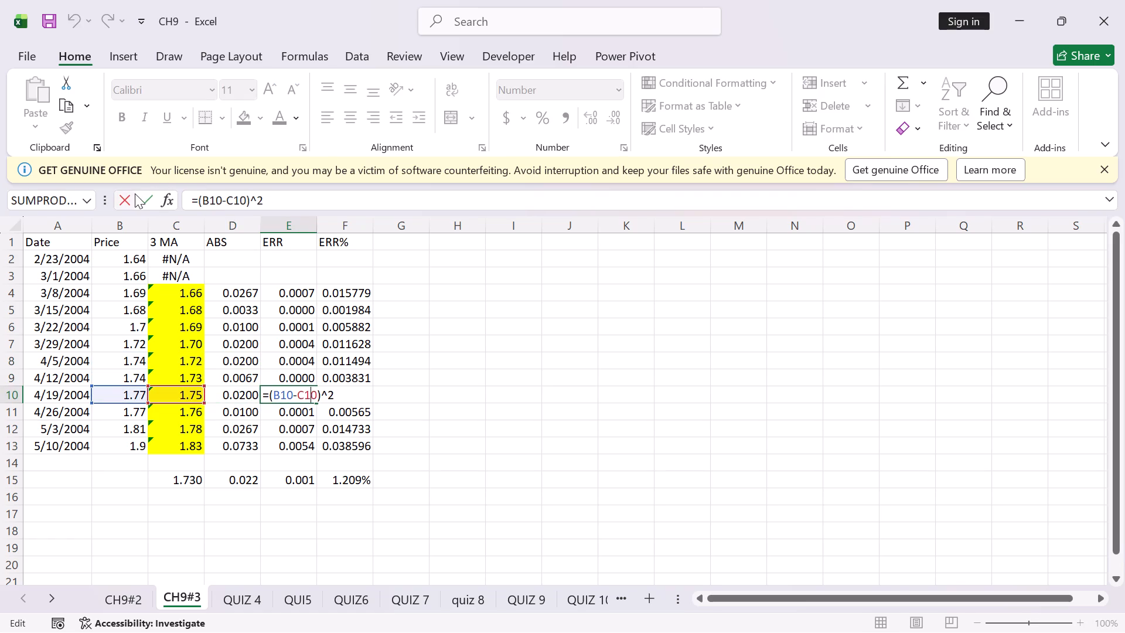
{"action": "left_click", "coordinate": [149, 197]}
{"action": "double_click", "coordinate": [308, 318]}
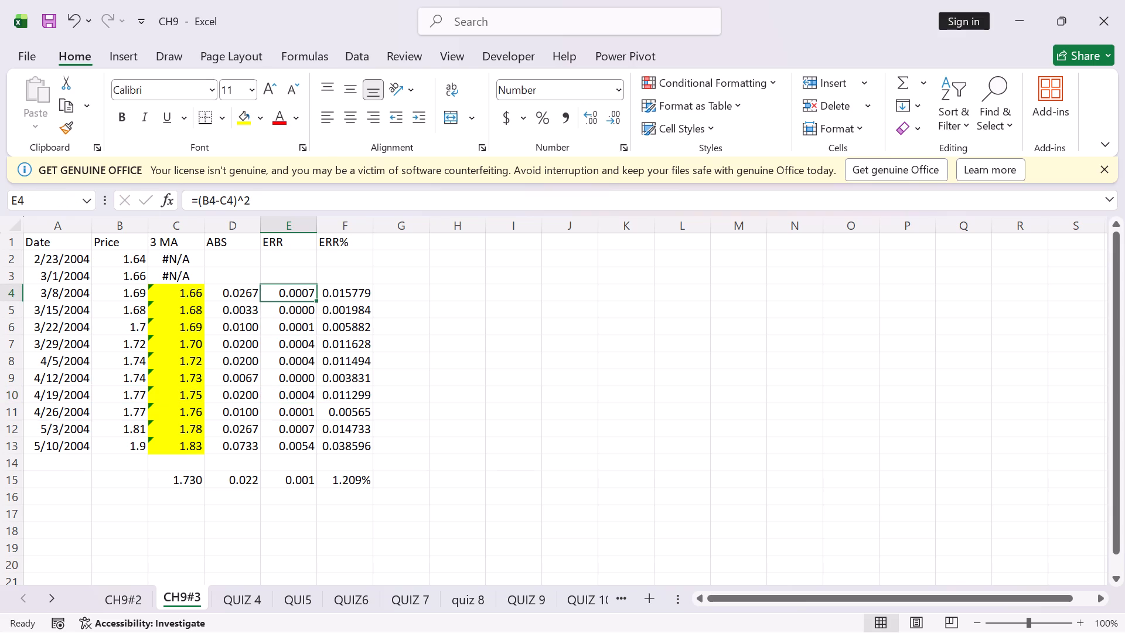
{"action": "double_click", "coordinate": [301, 314]}
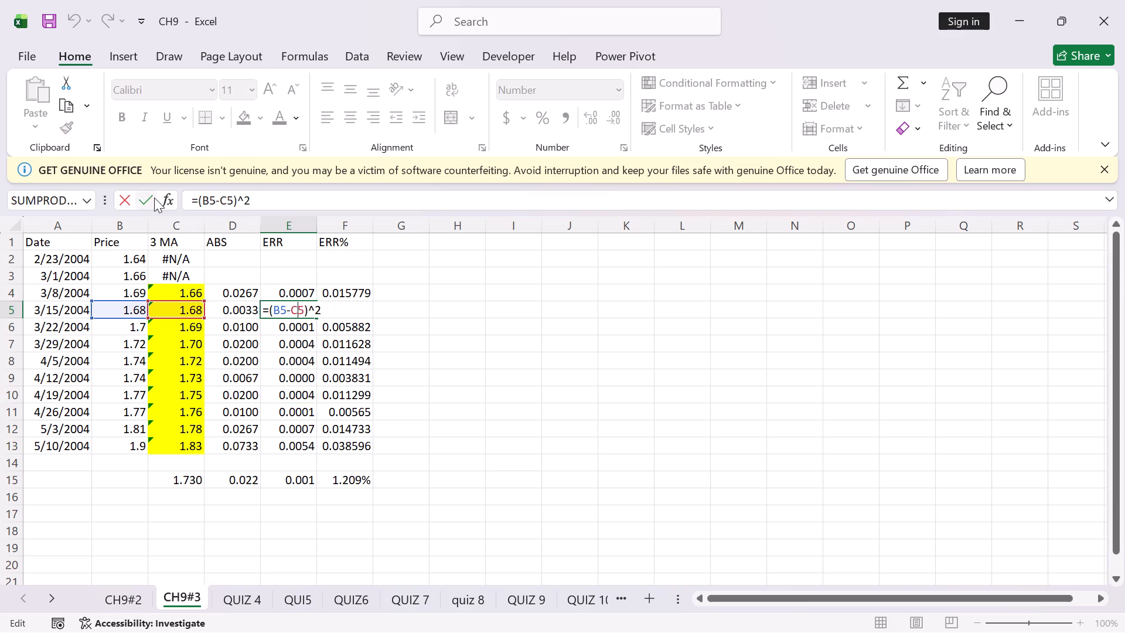
{"action": "left_click", "coordinate": [154, 198]}
Examine the percentage error formulas in the ERR% column for 3/22, 3/29 and 4/5/2004 in F6 to F8.
{"action": "double_click", "coordinate": [364, 326]}
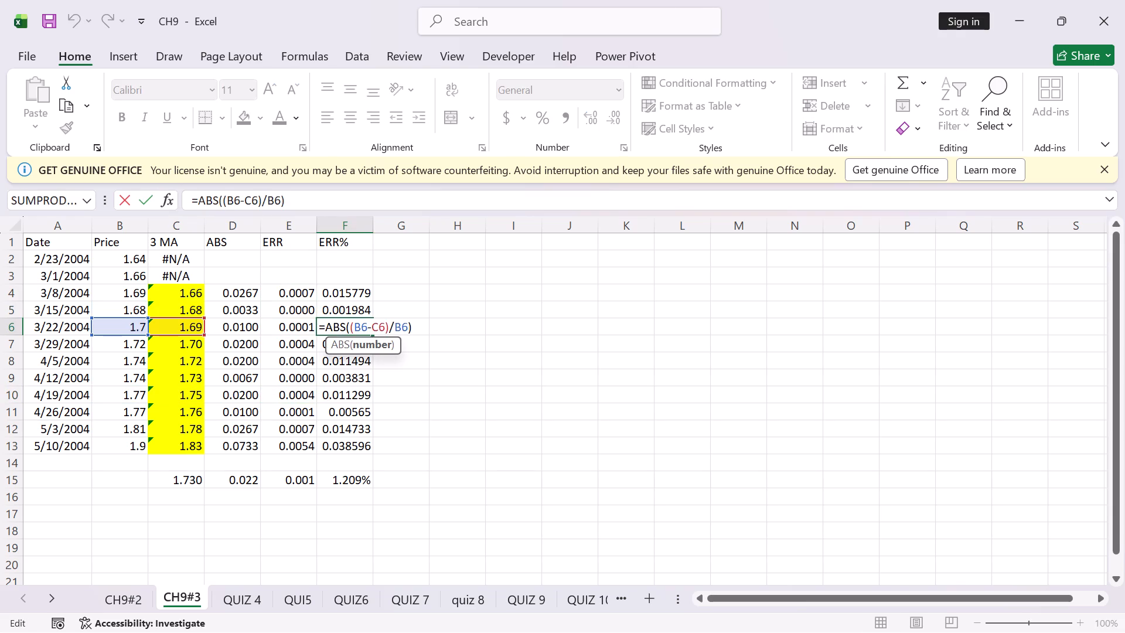
{"action": "left_click", "coordinate": [151, 194]}
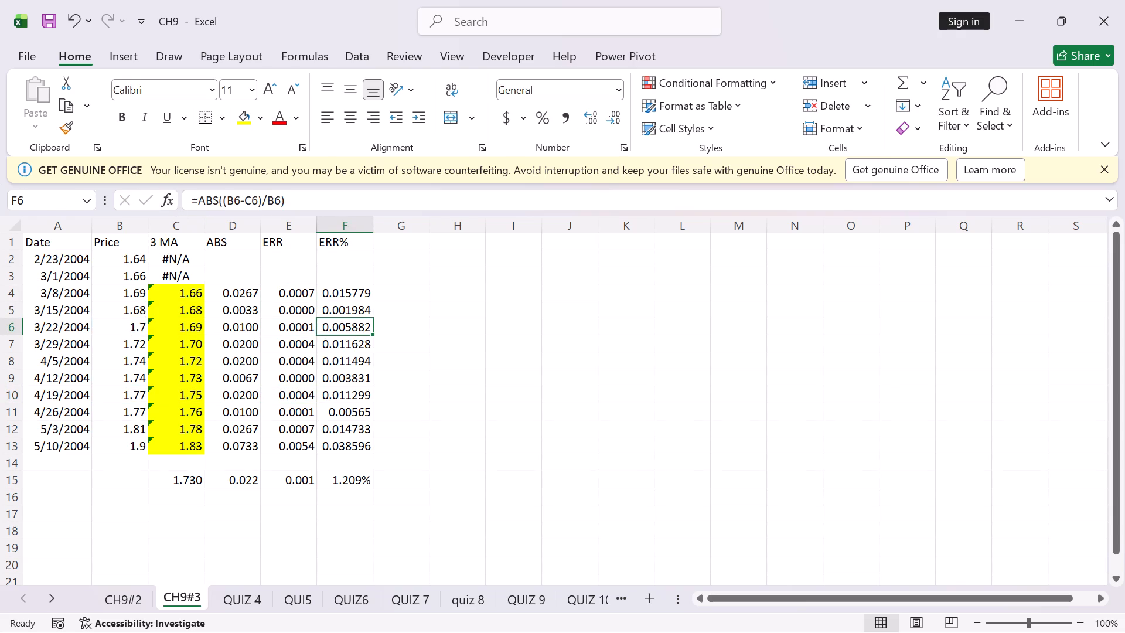
{"action": "double_click", "coordinate": [345, 346]}
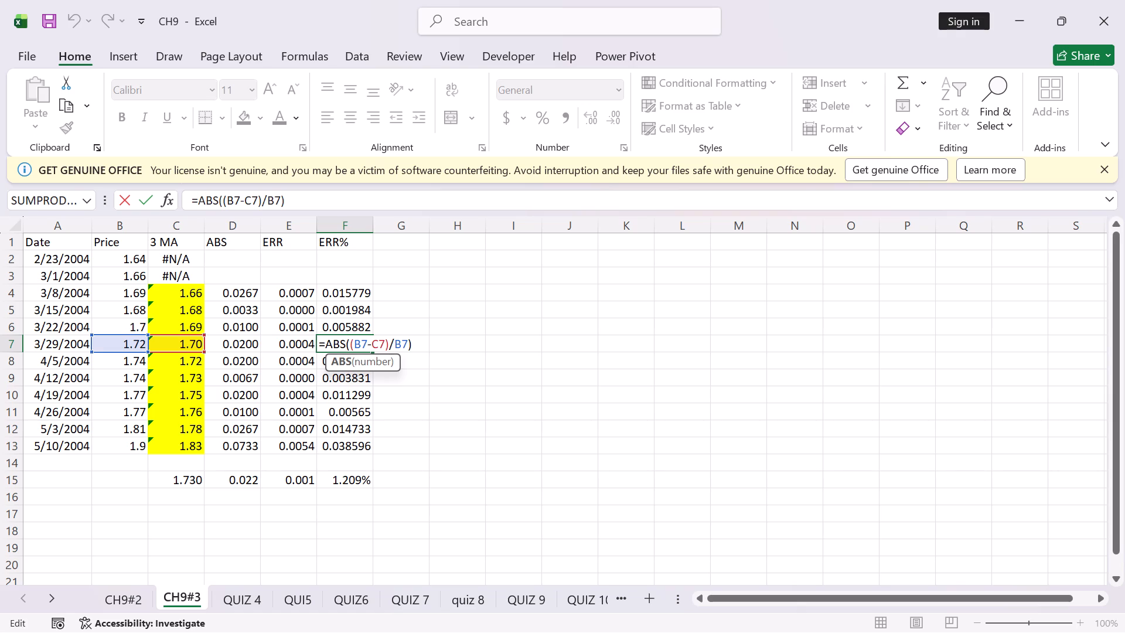
{"action": "left_click", "coordinate": [142, 202]}
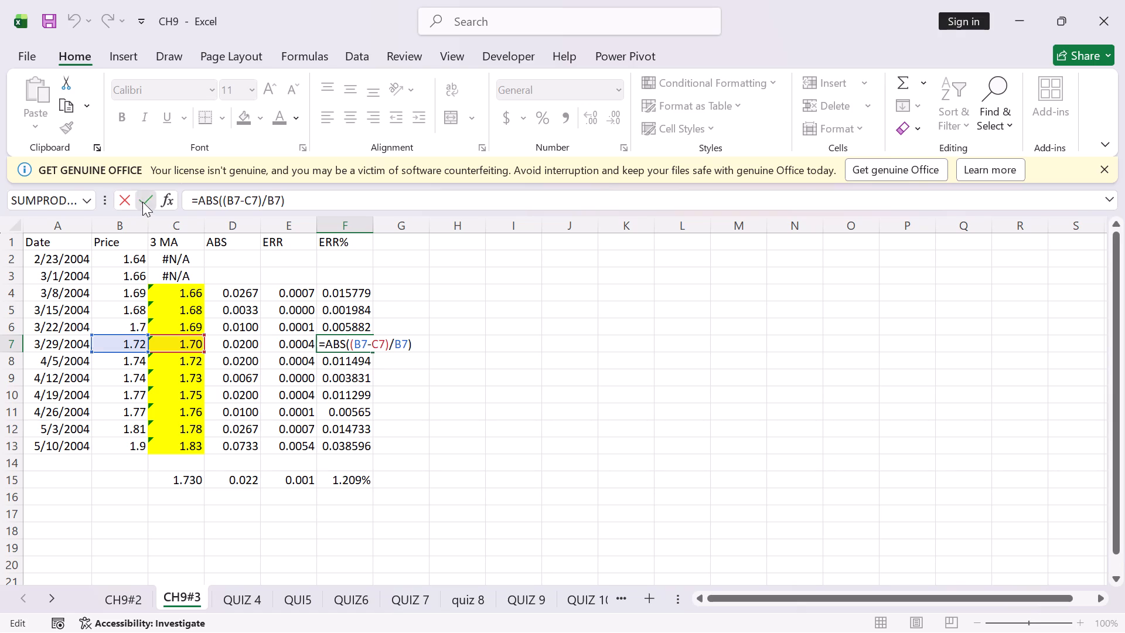
{"action": "double_click", "coordinate": [359, 357]}
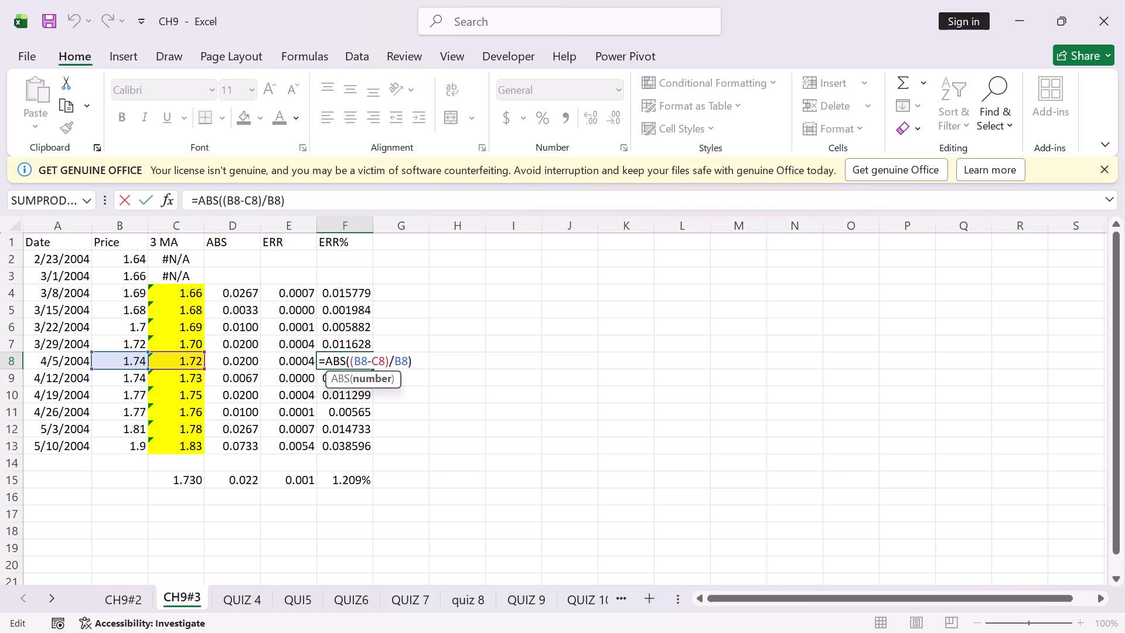
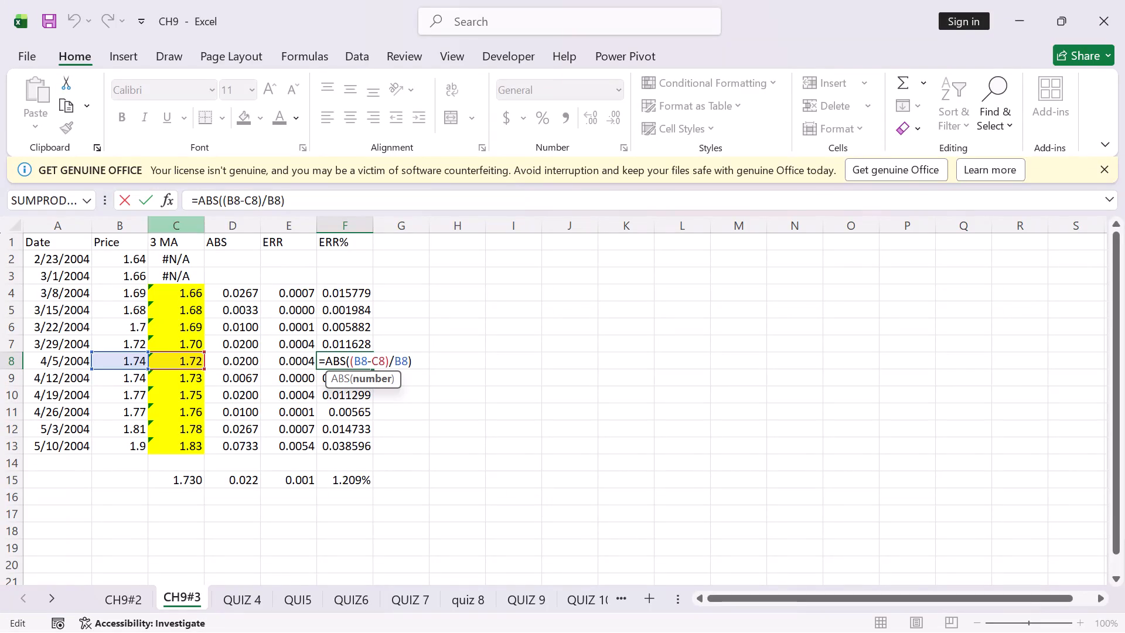
Inspect the percentage error formulas in the ERR% column for 4/12 through 5/10/2004 in cells F9 to F13.
{"action": "left_click", "coordinate": [149, 201]}
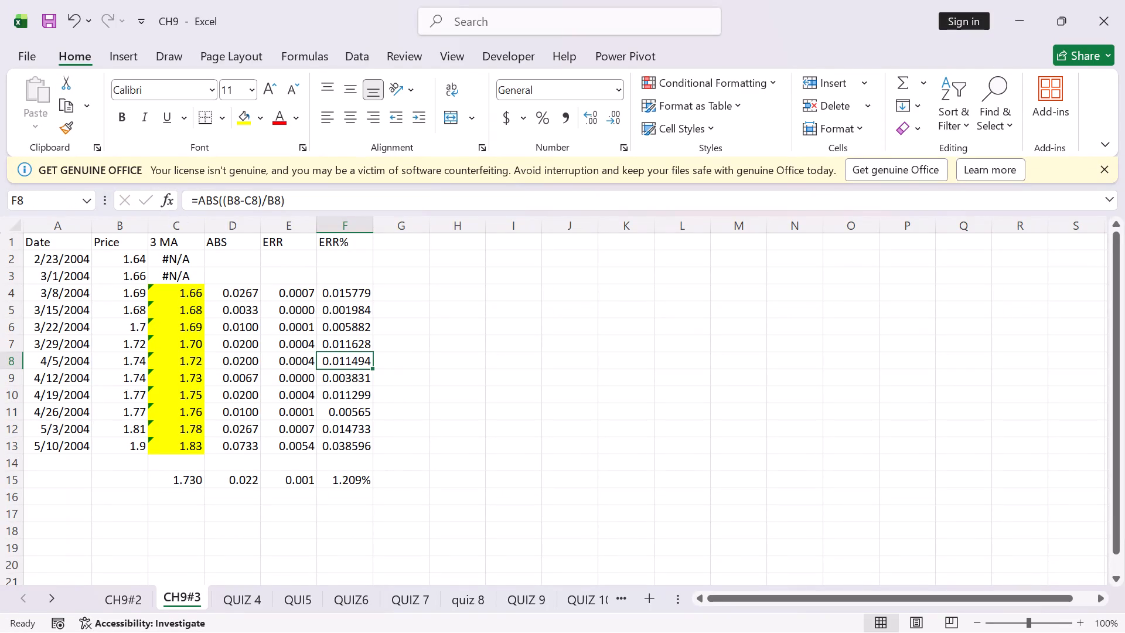
{"action": "double_click", "coordinate": [359, 372]}
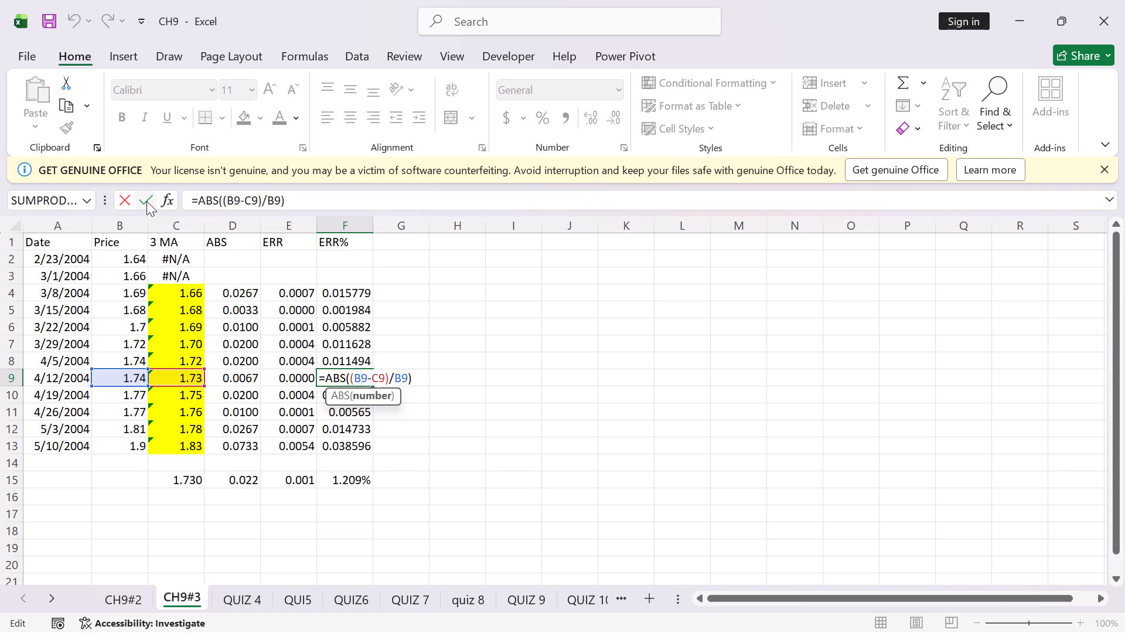
{"action": "left_click", "coordinate": [146, 200]}
{"action": "double_click", "coordinate": [348, 396]}
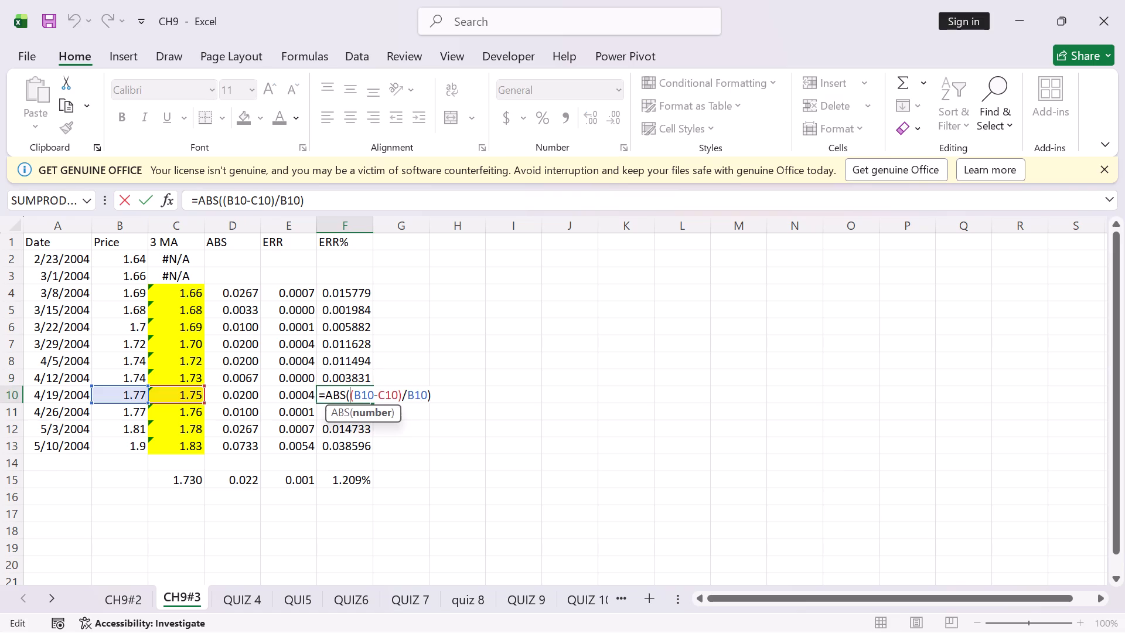
{"action": "left_click", "coordinate": [141, 193]}
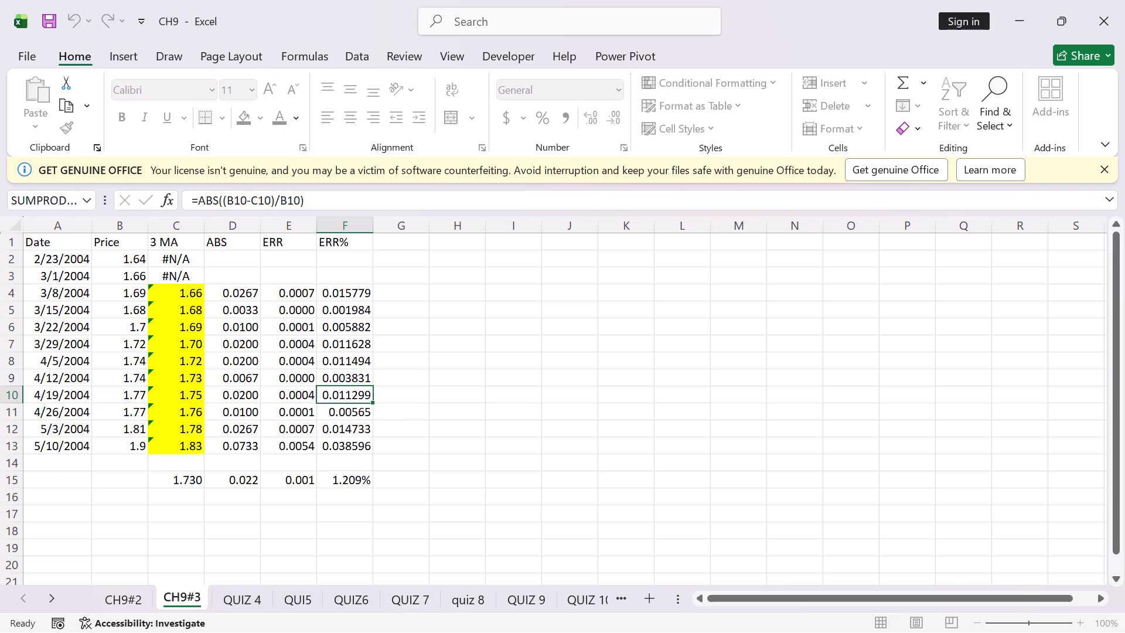
{"action": "double_click", "coordinate": [347, 414]}
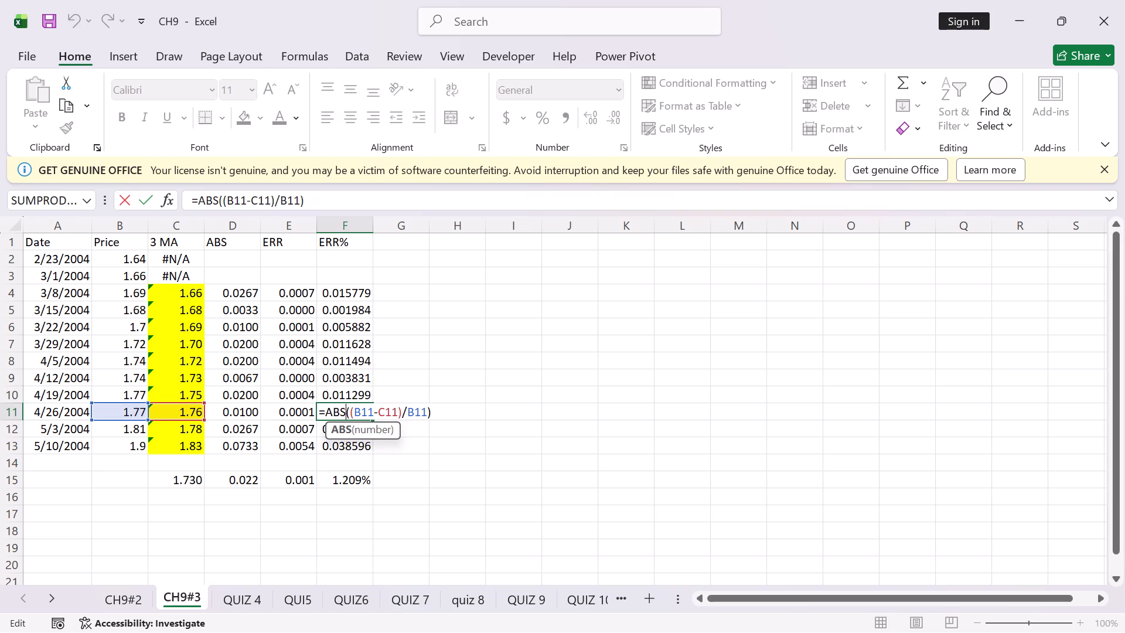
{"action": "left_click", "coordinate": [145, 202]}
{"action": "double_click", "coordinate": [337, 426]}
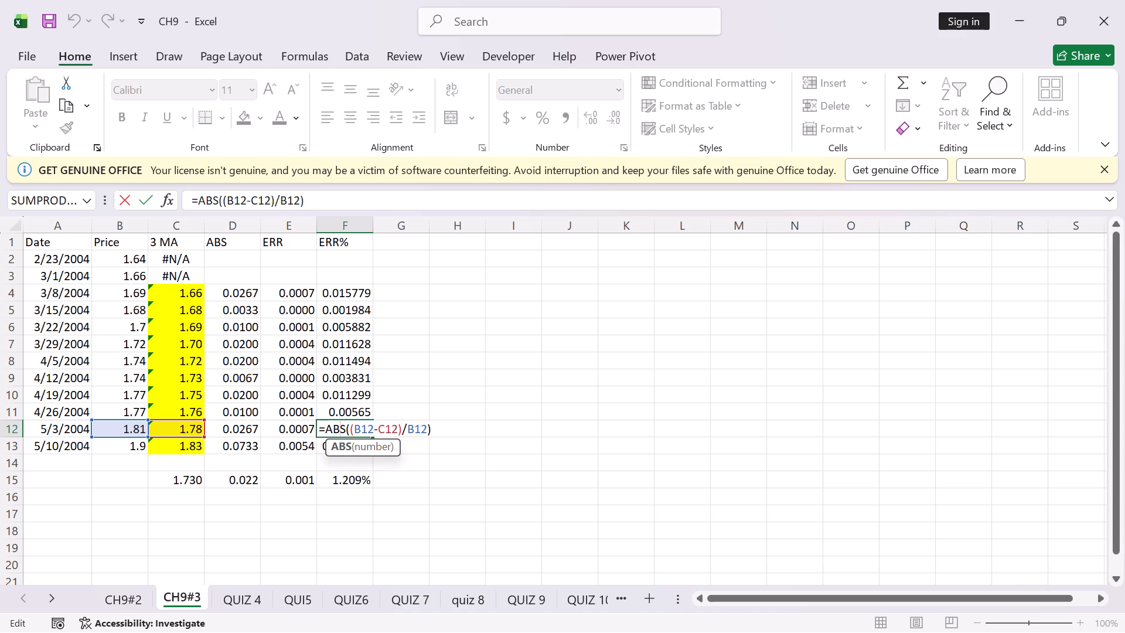
{"action": "left_click", "coordinate": [148, 200]}
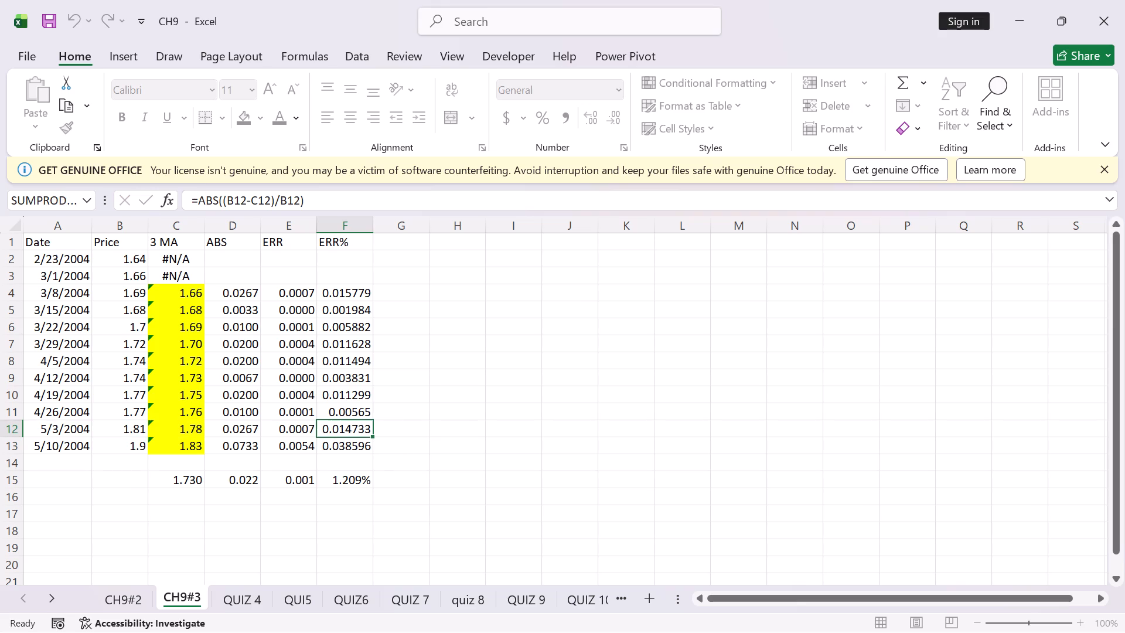
{"action": "double_click", "coordinate": [344, 441]}
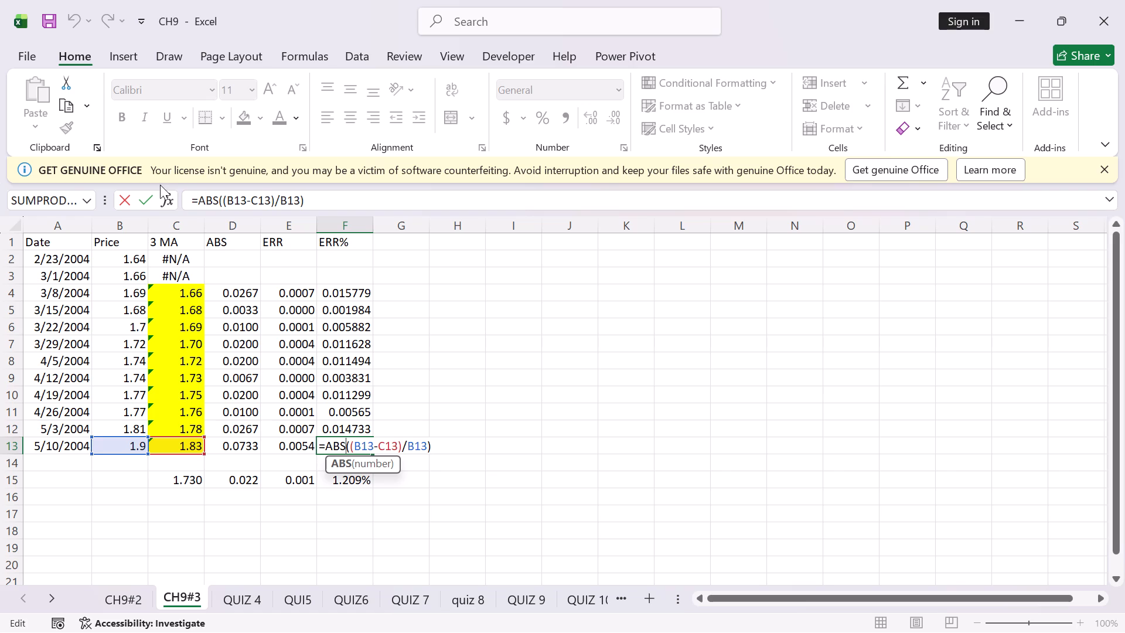
{"action": "left_click", "coordinate": [142, 196]}
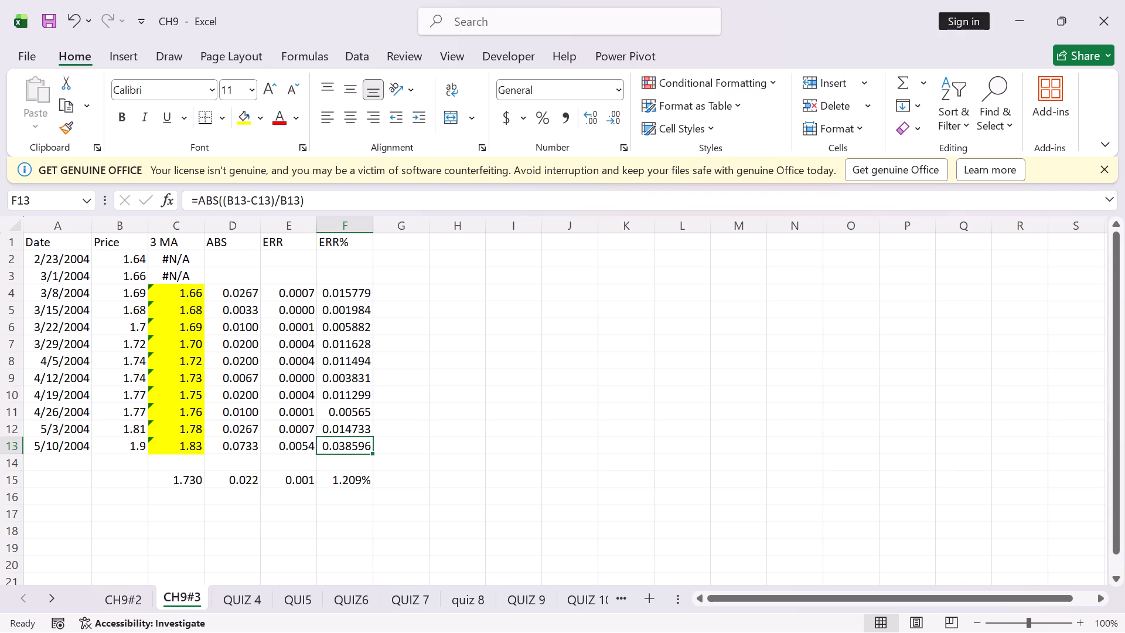
Check the squared error formula in the ERR column for 5/10/2004 in cell E13.
{"action": "double_click", "coordinate": [305, 445]}
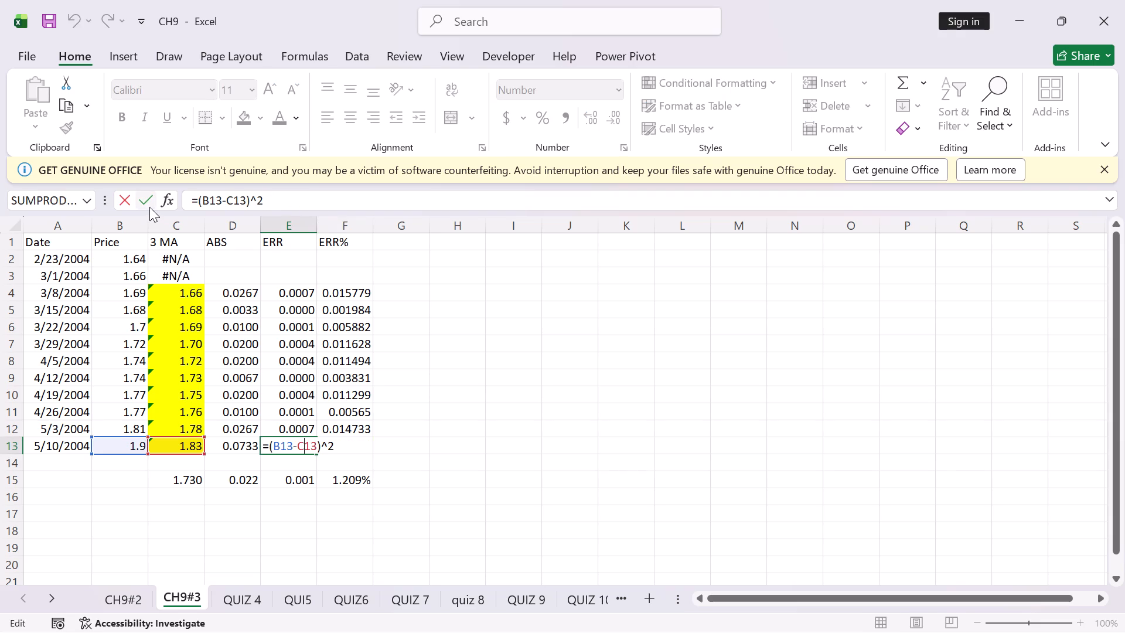
{"action": "left_click", "coordinate": [149, 199]}
Review the AVERAGE formulas below the ERR% and ERR columns in cells F15 and E15.
{"action": "double_click", "coordinate": [353, 481]}
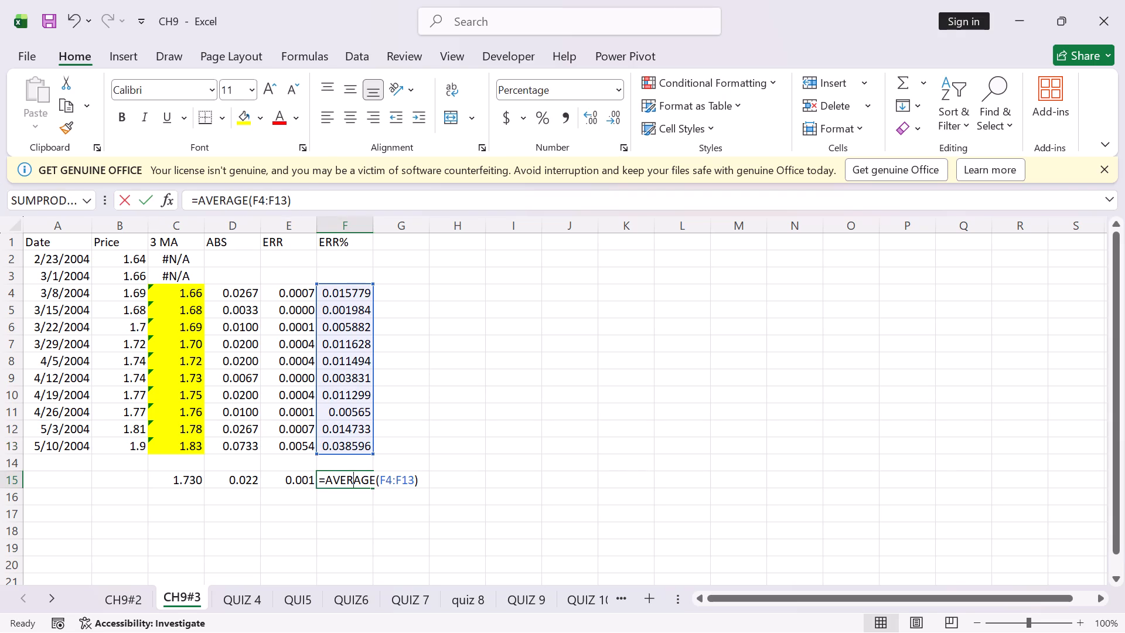
{"action": "left_click", "coordinate": [150, 203]}
{"action": "double_click", "coordinate": [306, 479]}
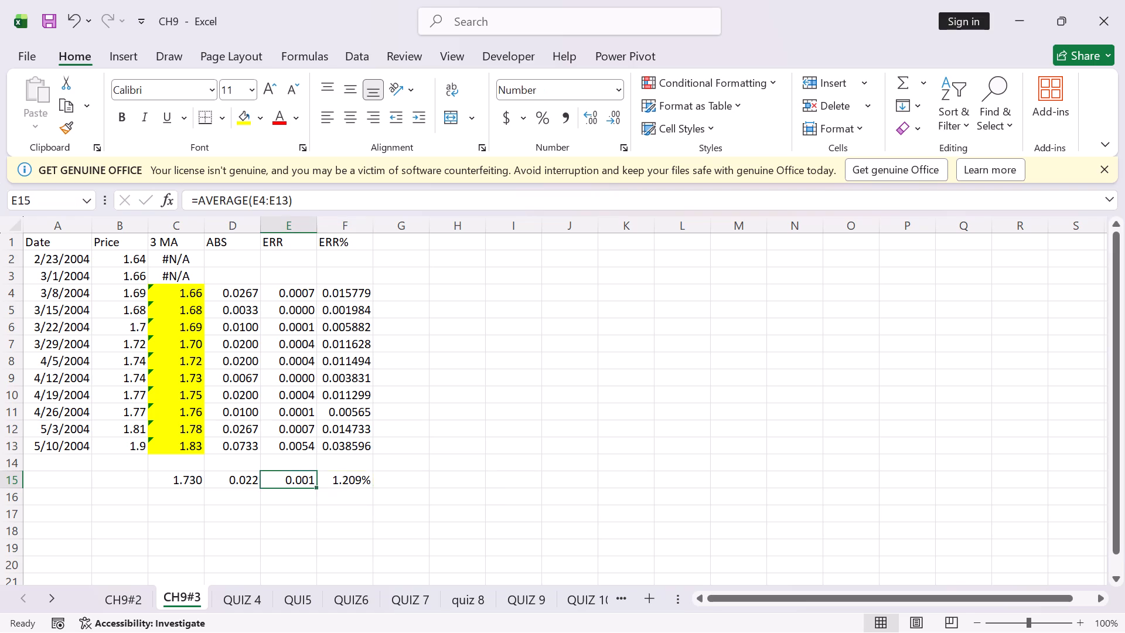
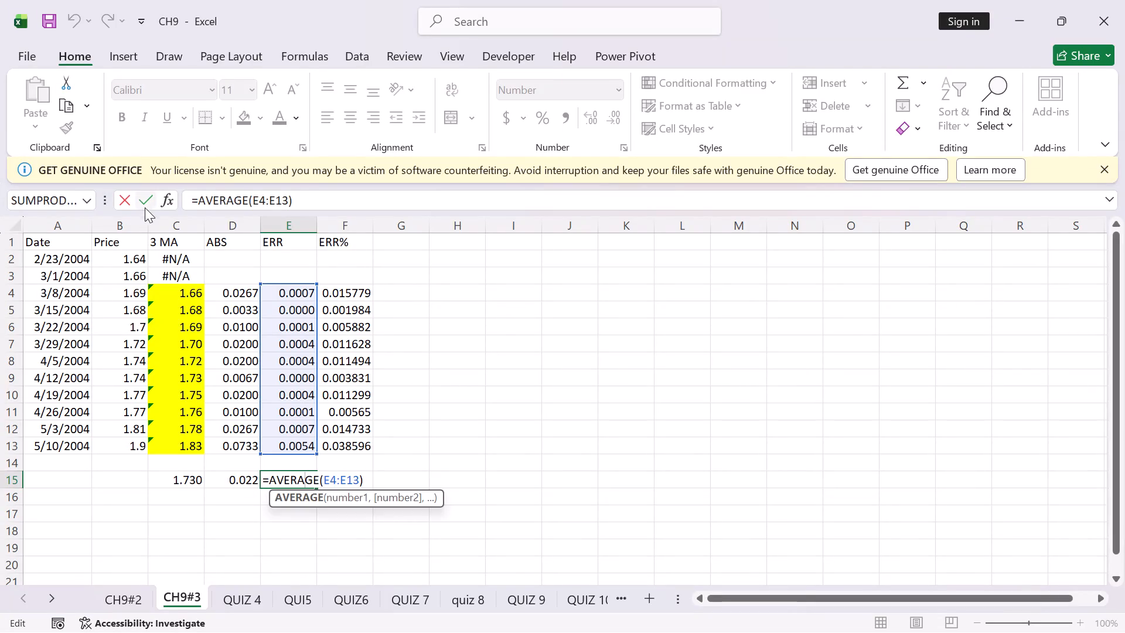
Check the AVERAGE formula below the ERR% column in F15 and the 3 MA formula for 5/10/2004 in C13.
{"action": "left_click", "coordinate": [147, 203]}
{"action": "double_click", "coordinate": [348, 477]}
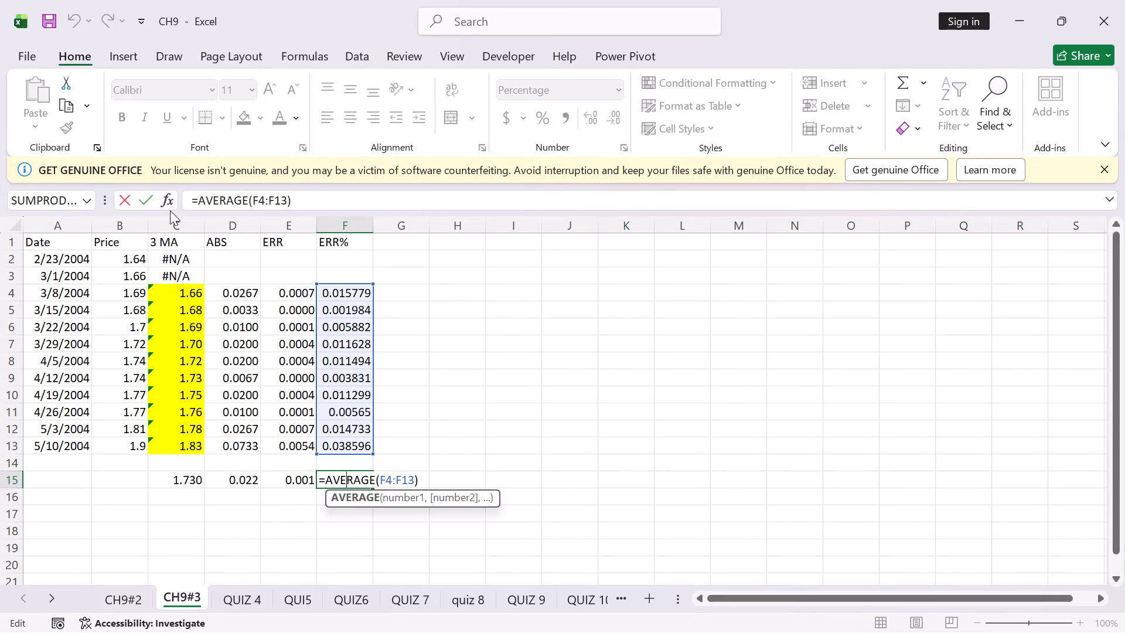
{"action": "left_click", "coordinate": [147, 200]}
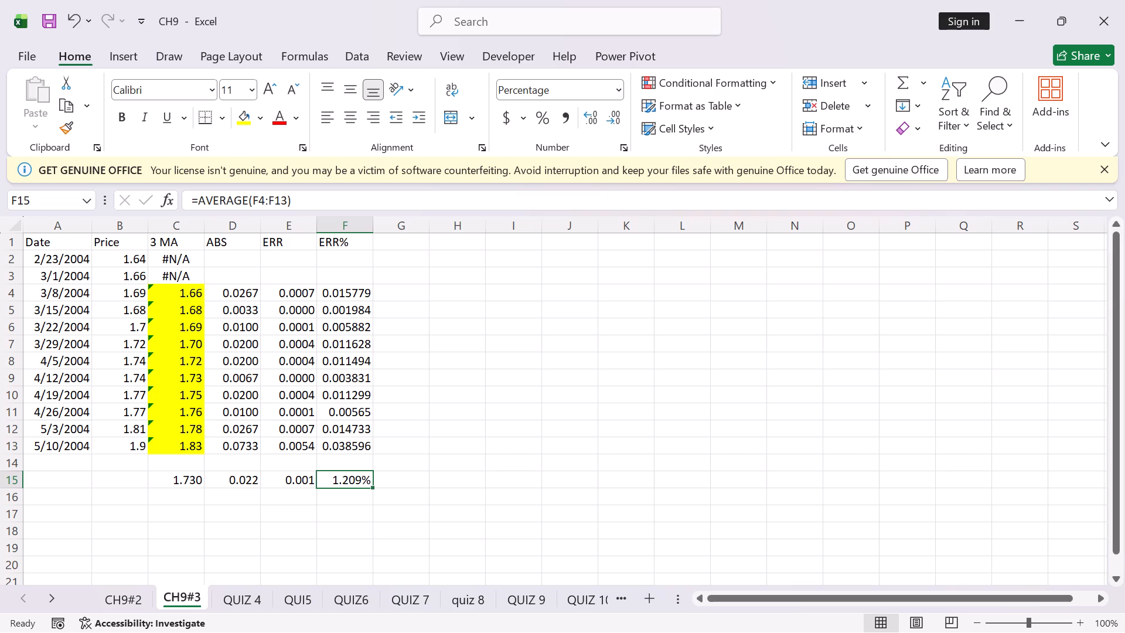
{"action": "left_click", "coordinate": [187, 441]}
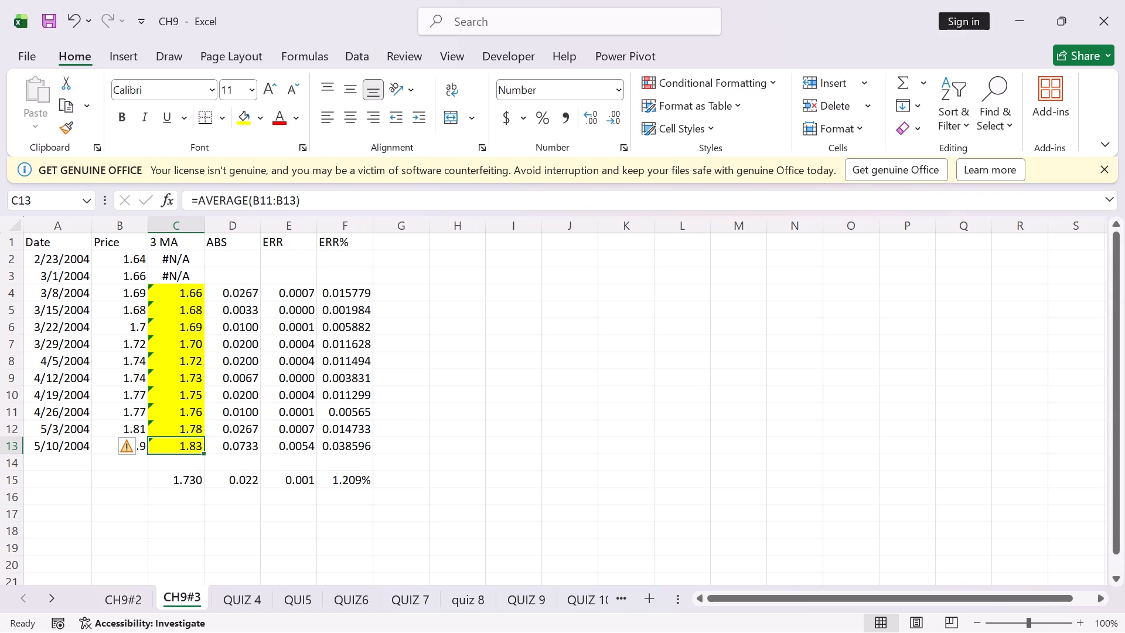
On the QUIZ 7 sheet, inspect the August 2001 absolute error formula in Q33 and the AVERAGE formula in Q36.
{"action": "left_click", "coordinate": [404, 592]}
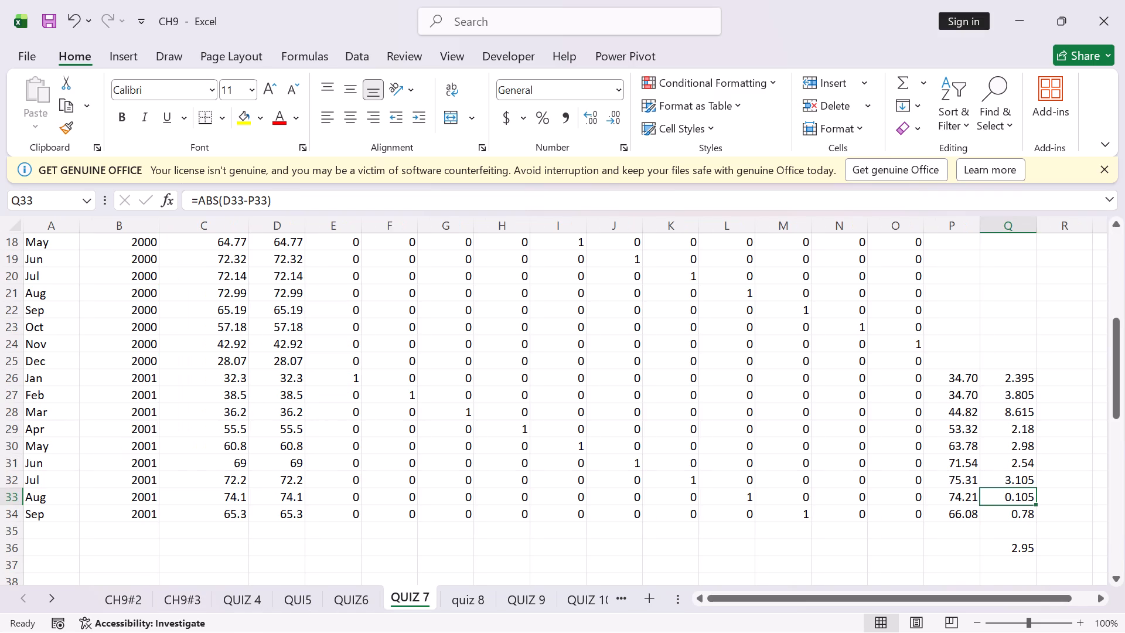
{"action": "double_click", "coordinate": [1011, 494]}
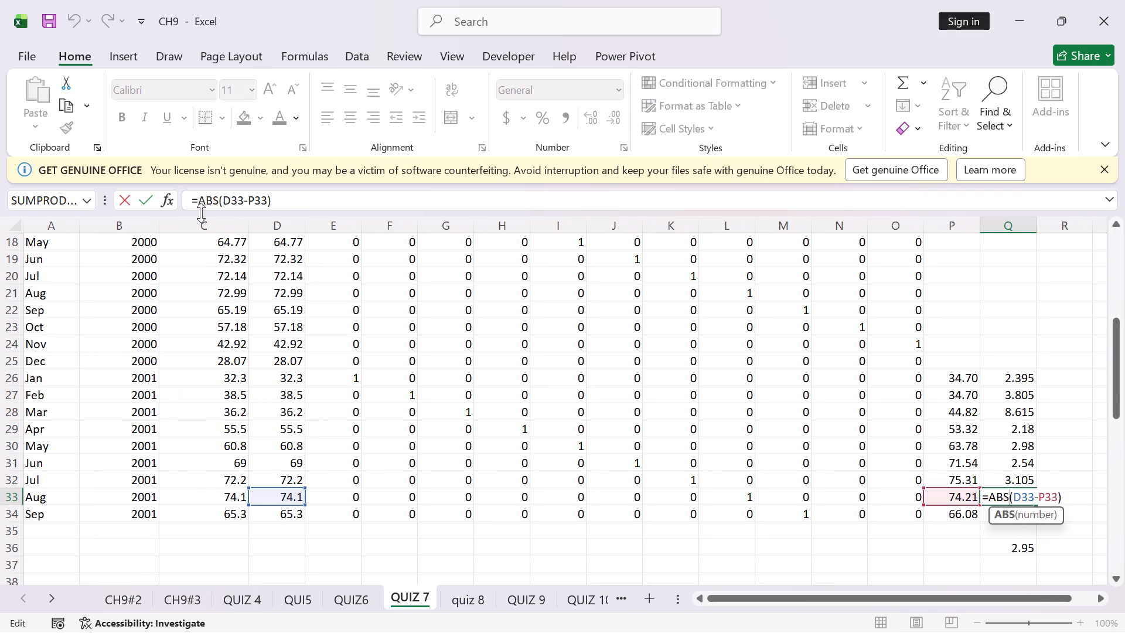
{"action": "left_click", "coordinate": [145, 199]}
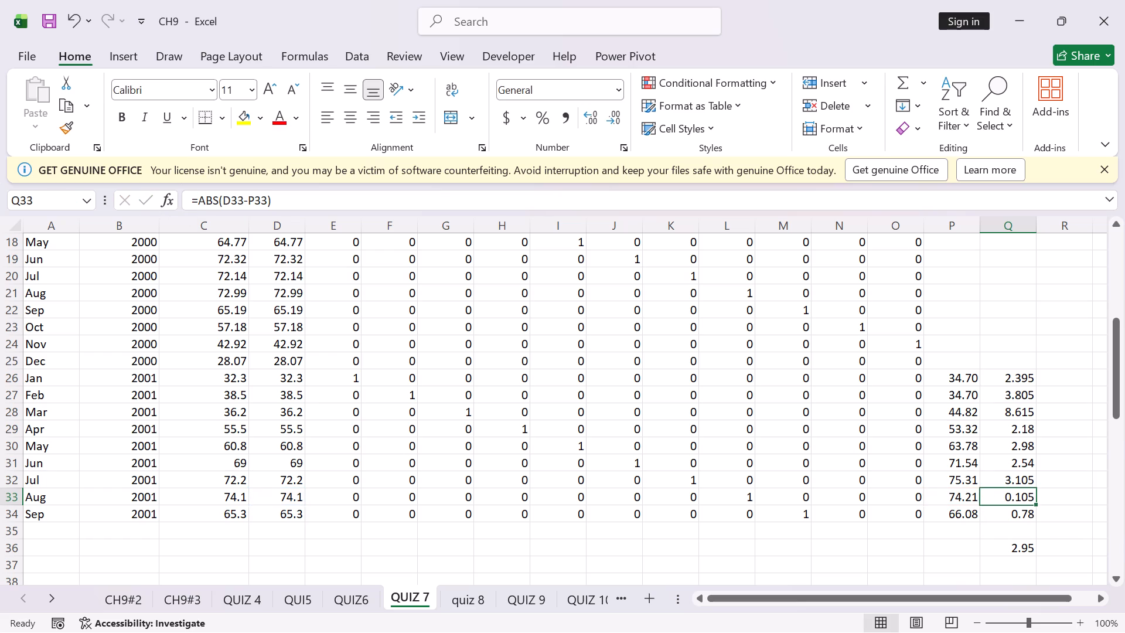
{"action": "double_click", "coordinate": [1023, 543]}
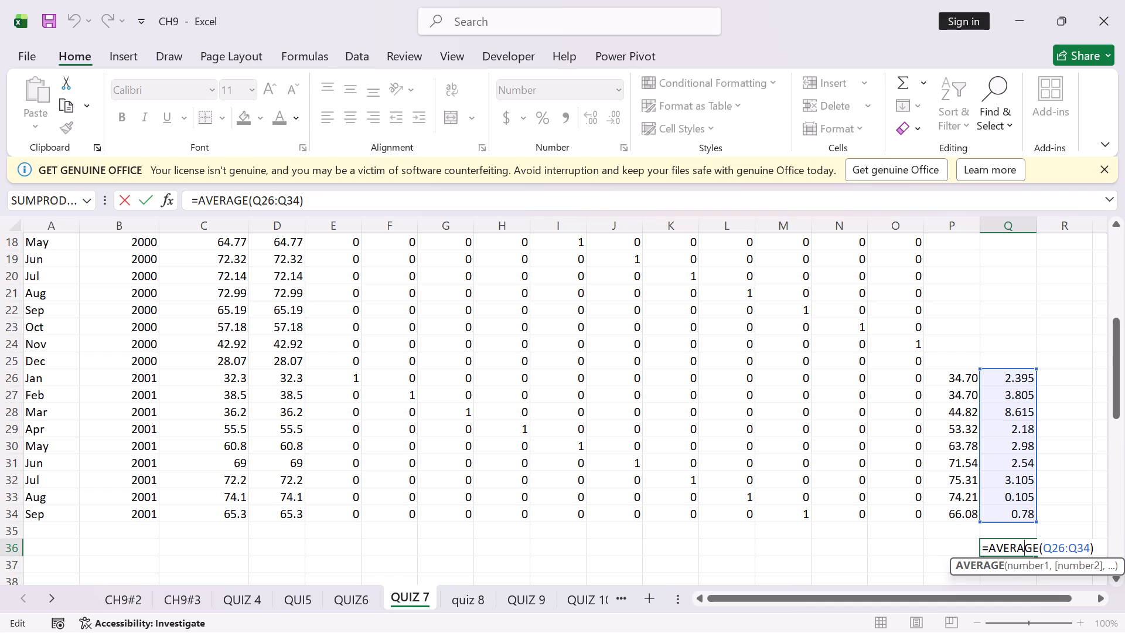
{"action": "left_click", "coordinate": [138, 196]}
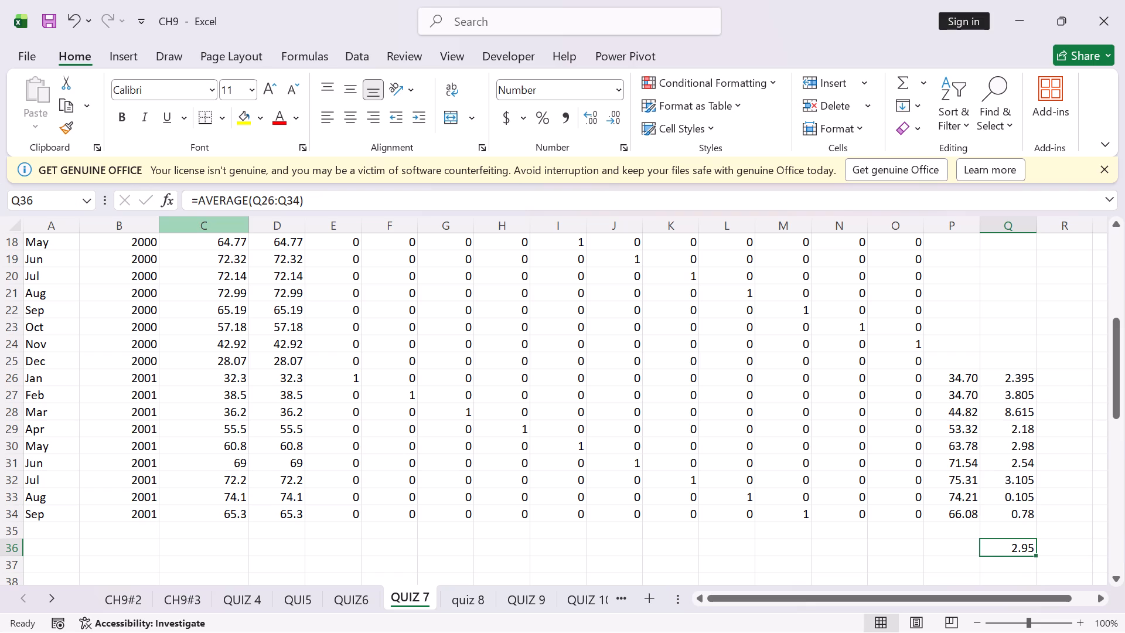
Inspect the absolute error formulas in column Q for other 2001 months, including July in Q32 and March in Q28.
{"action": "double_click", "coordinate": [1016, 475]}
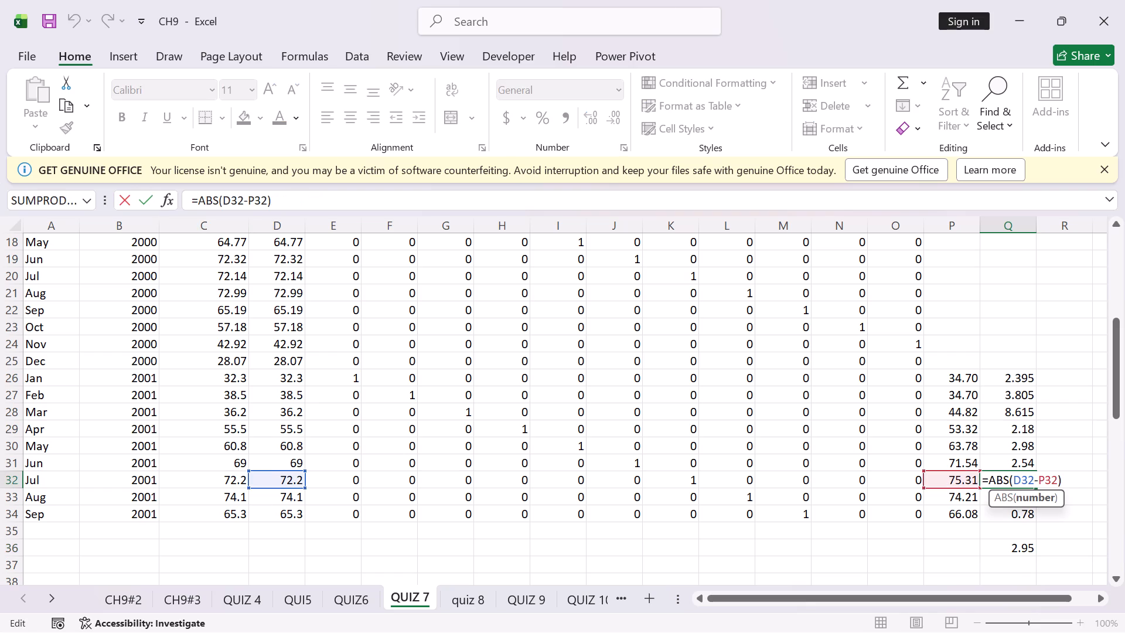
{"action": "left_click", "coordinate": [147, 196]}
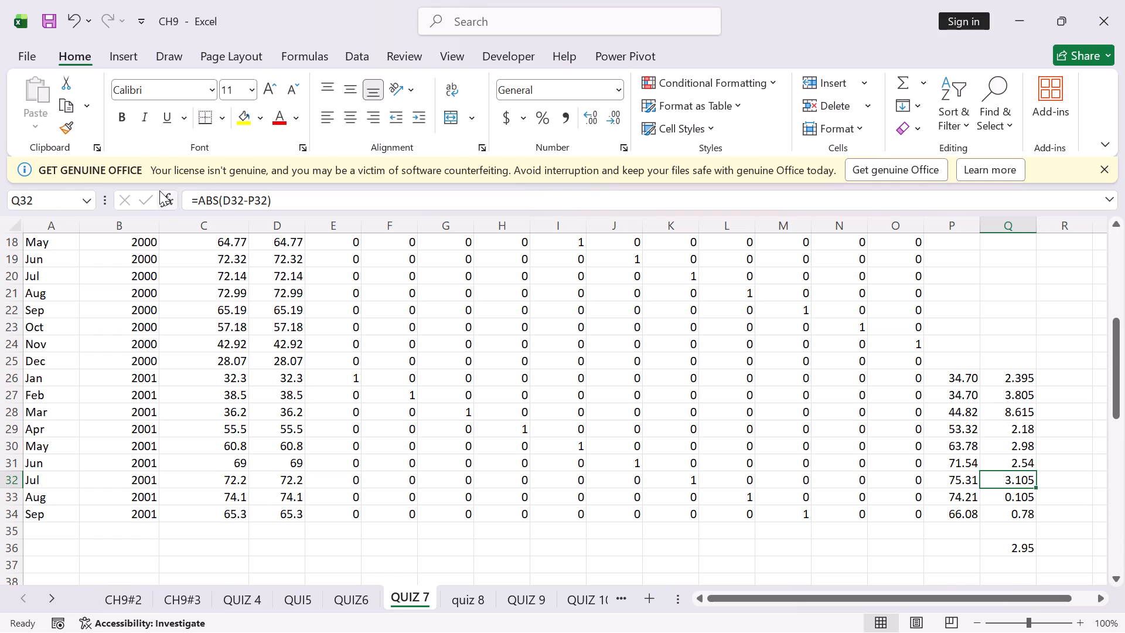
{"action": "left_click", "coordinate": [154, 192]}
{"action": "double_click", "coordinate": [1027, 437]}
{"action": "double_click", "coordinate": [1027, 437]}
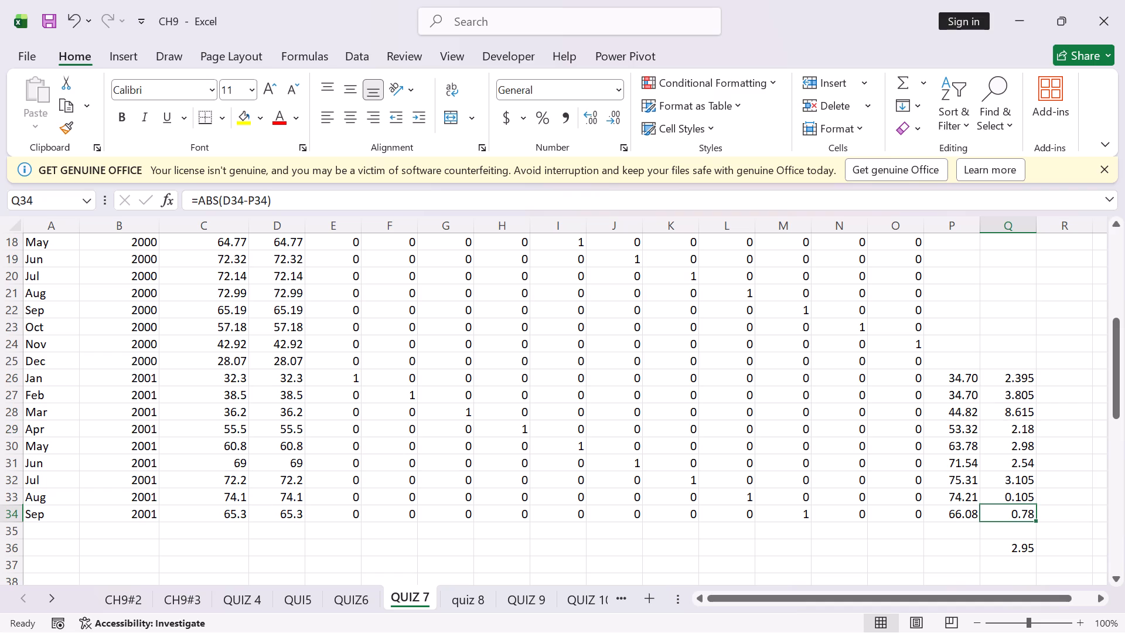
{"action": "double_click", "coordinate": [1017, 437]}
{"action": "double_click", "coordinate": [1017, 437]}
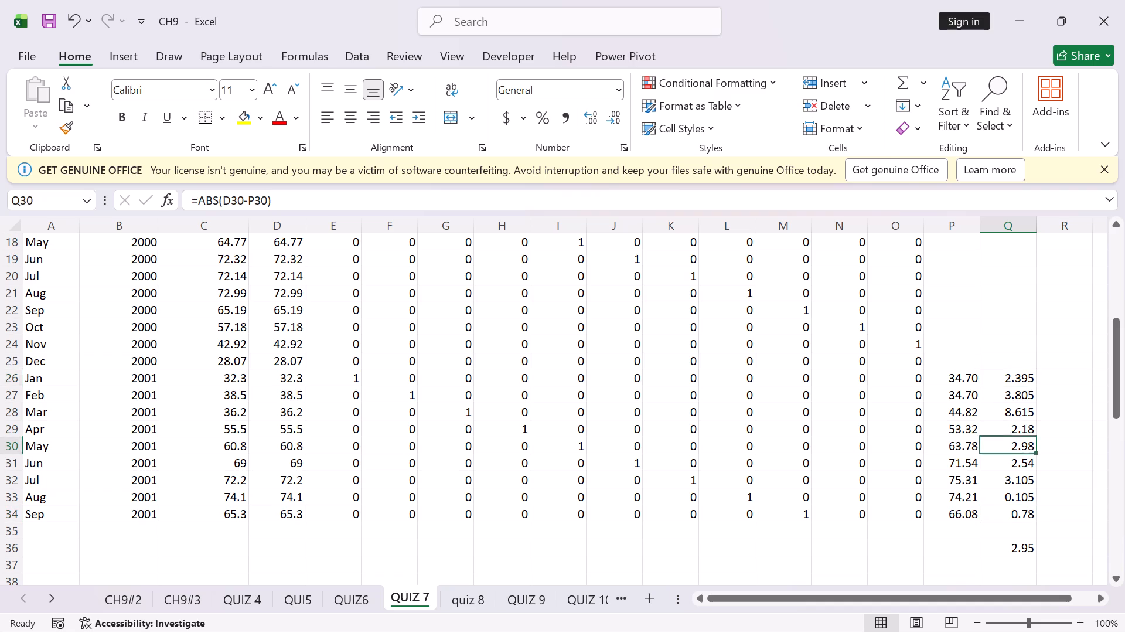
{"action": "double_click", "coordinate": [1017, 437]}
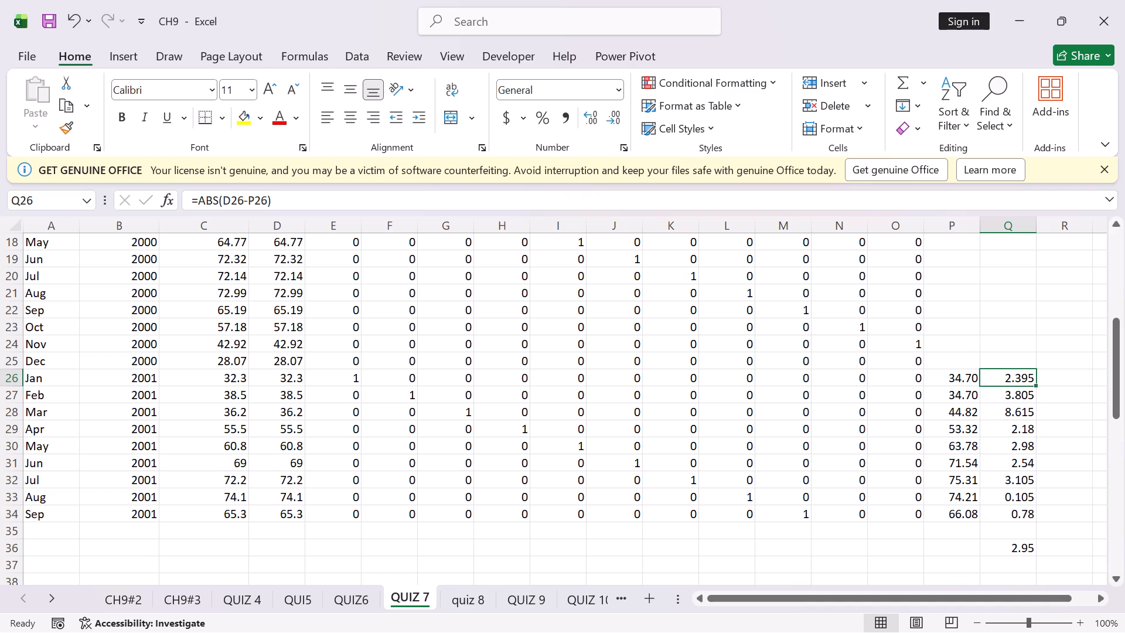
{"action": "double_click", "coordinate": [1017, 409]}
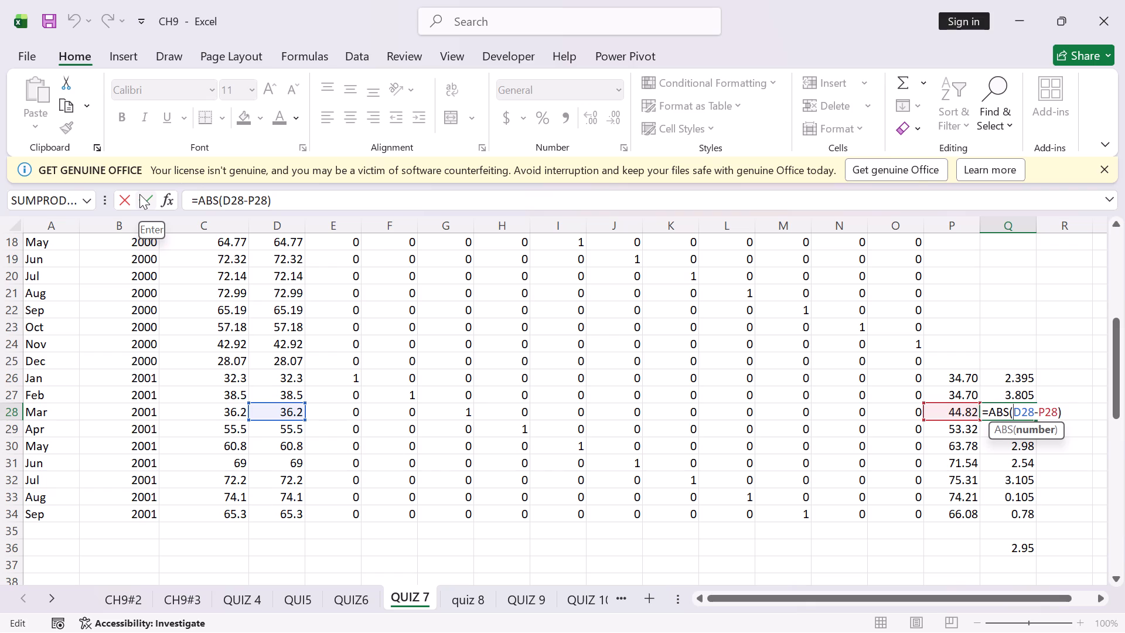
{"action": "left_click", "coordinate": [139, 194]}
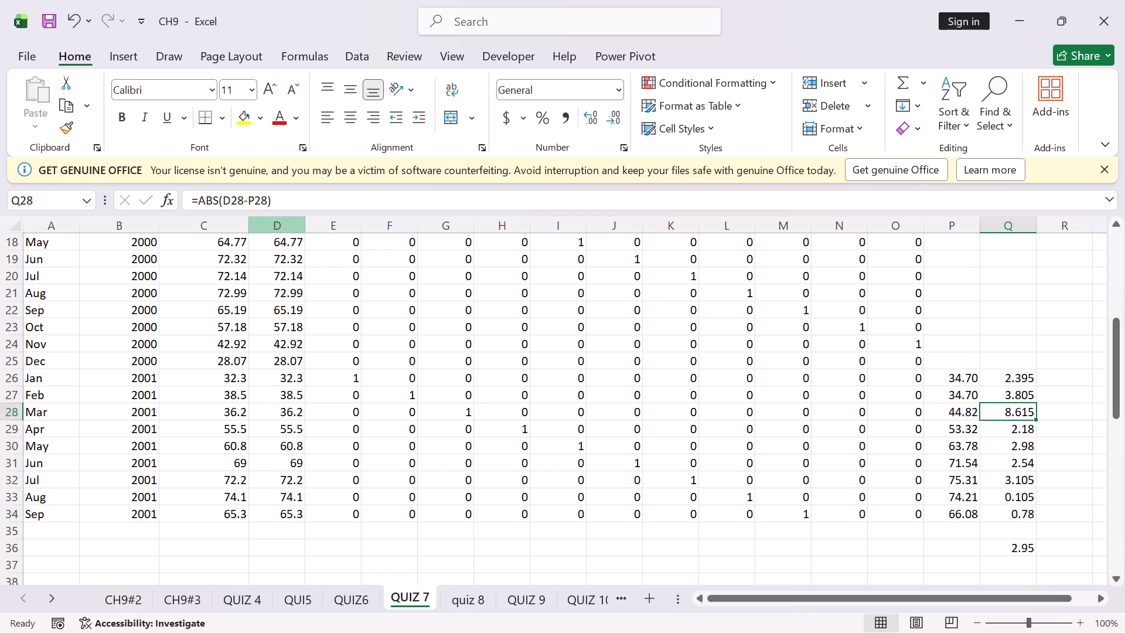
Examine the regression forecast formulas in column P for March through June 2001, cells P28 to P31.
{"action": "double_click", "coordinate": [969, 409]}
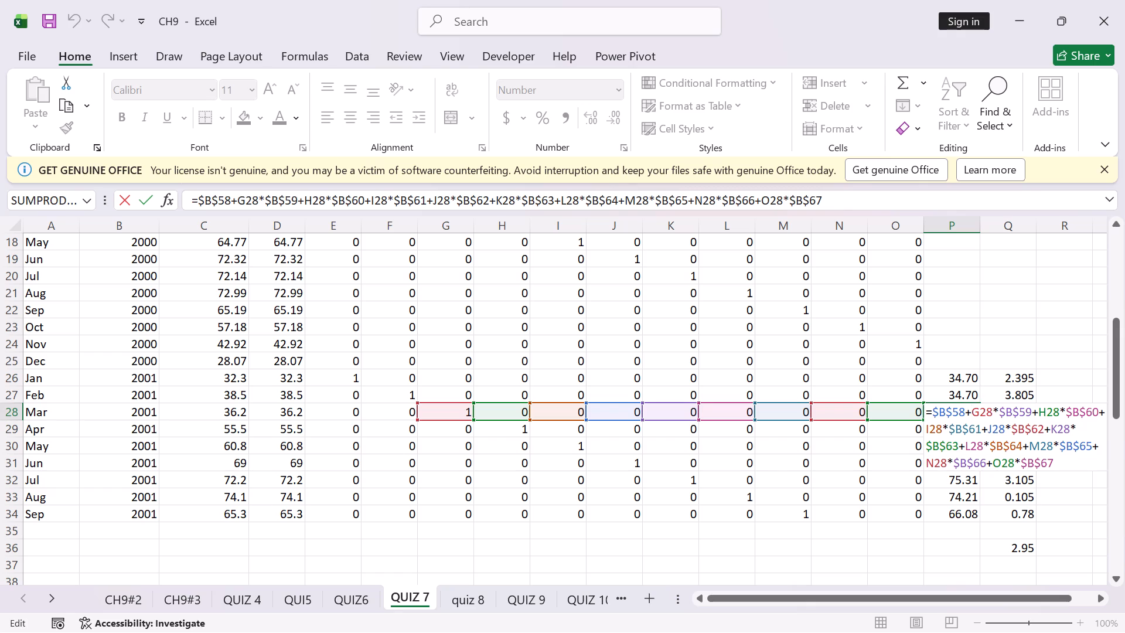
{"action": "left_click", "coordinate": [148, 200]}
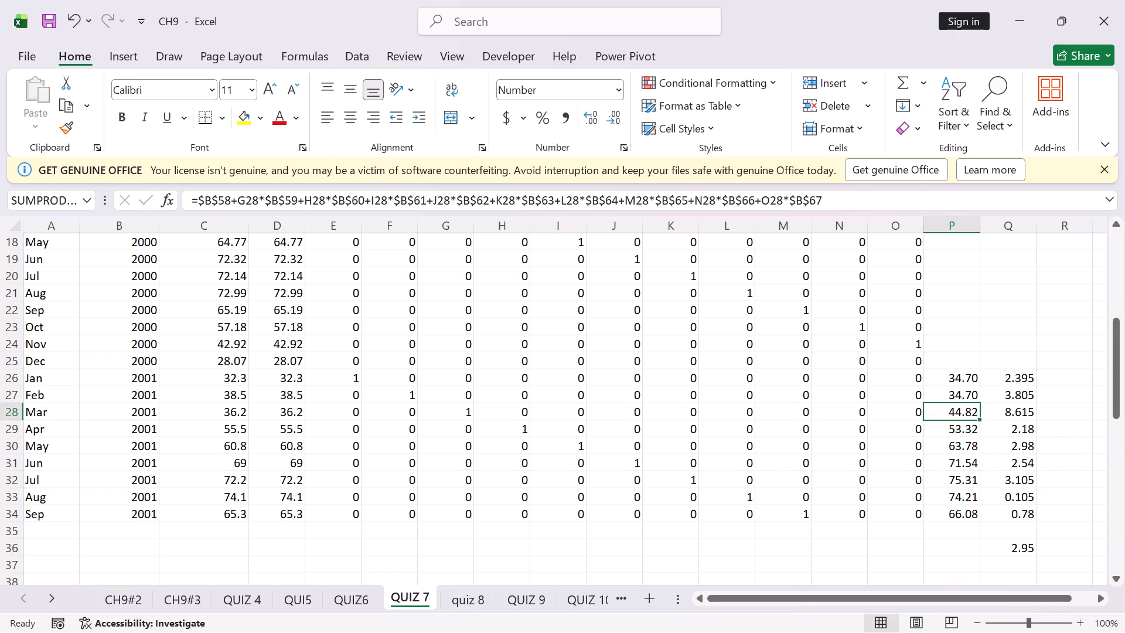
{"action": "double_click", "coordinate": [966, 432]}
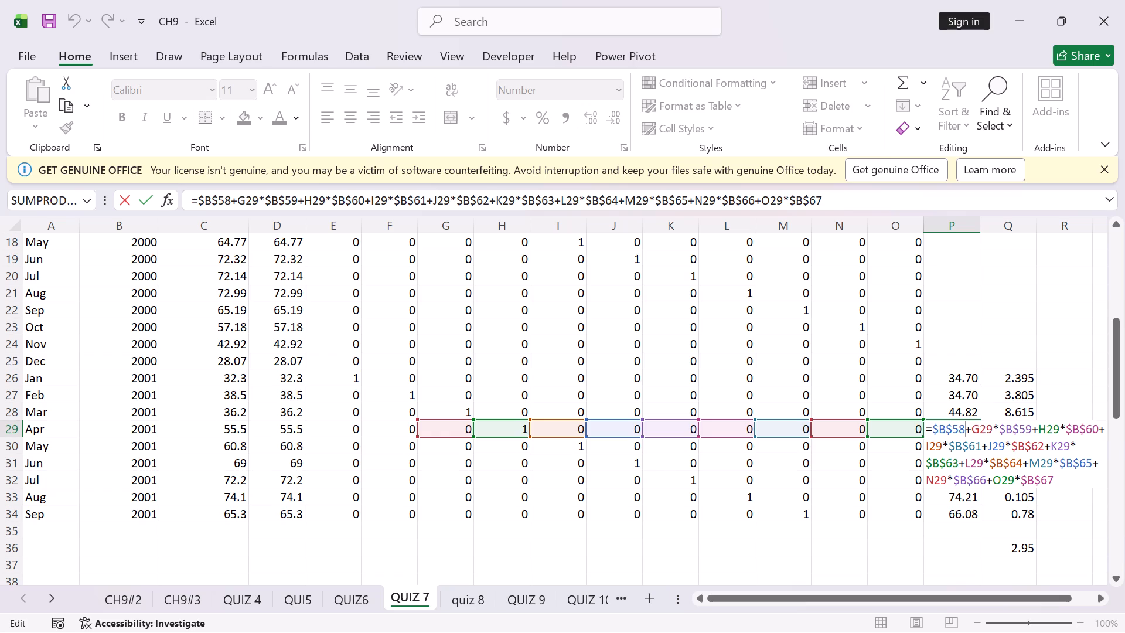
{"action": "left_click", "coordinate": [148, 196]}
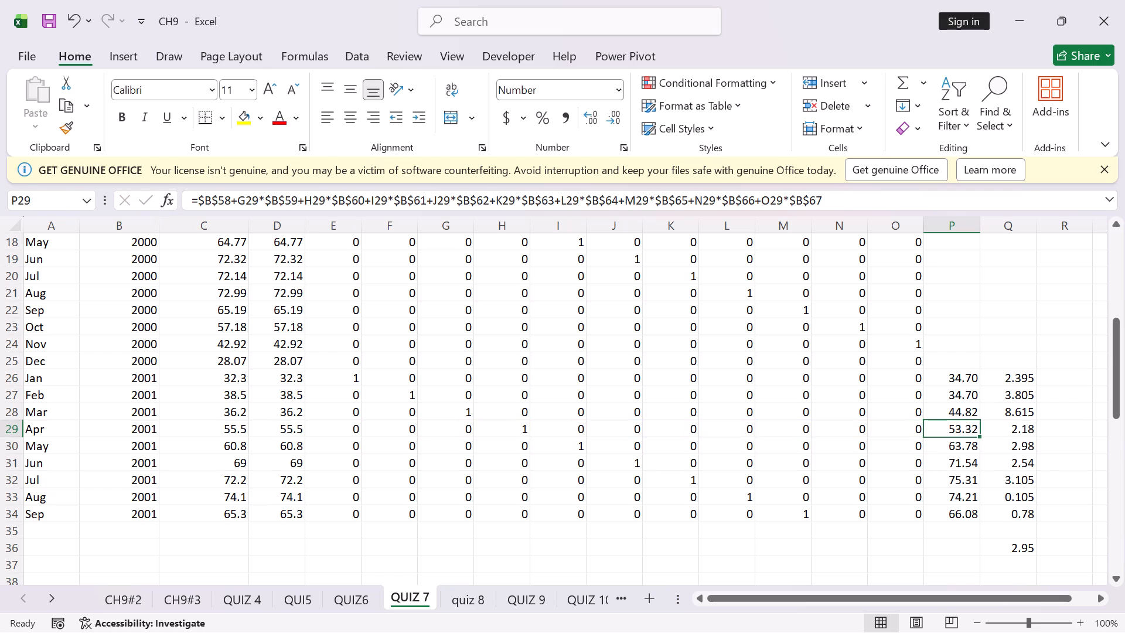
{"action": "double_click", "coordinate": [954, 449]}
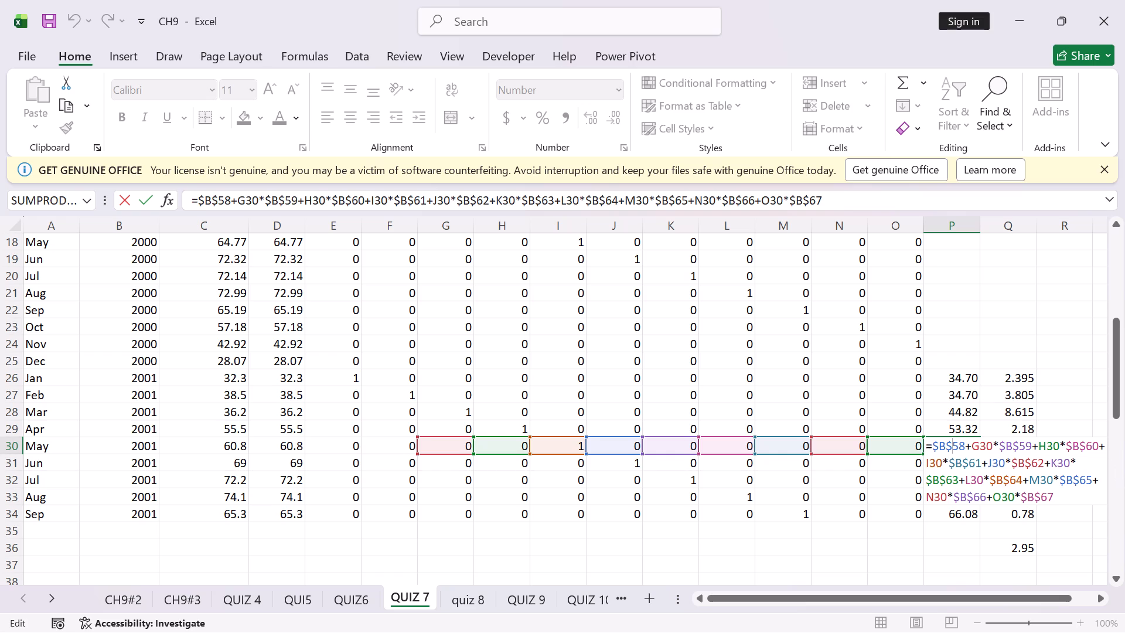
{"action": "left_click", "coordinate": [147, 202]}
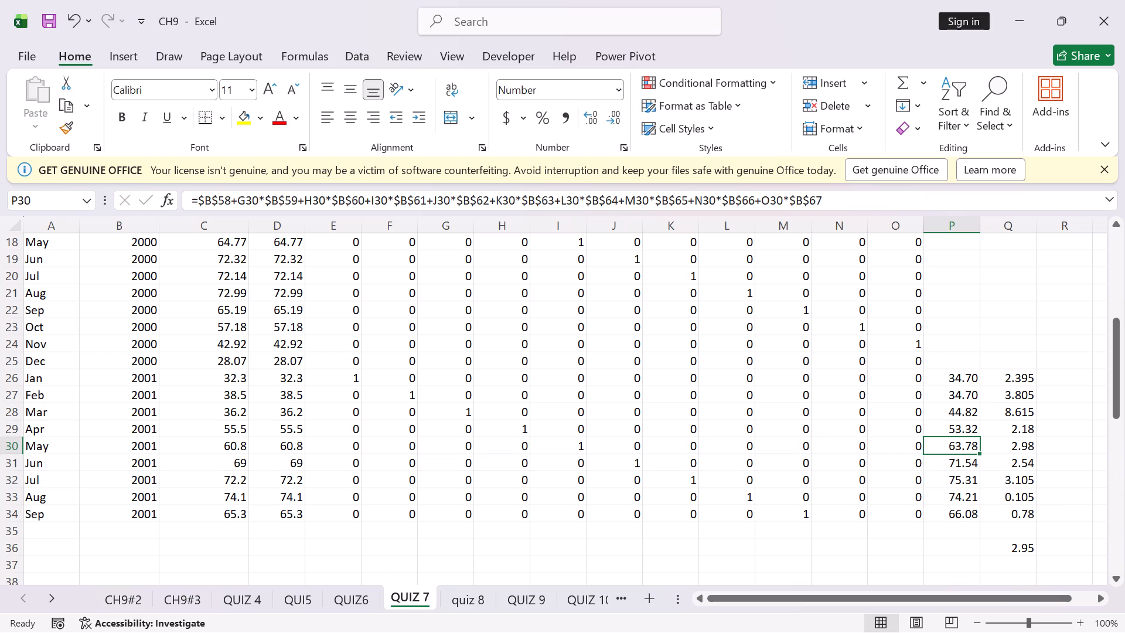
{"action": "double_click", "coordinate": [954, 459]}
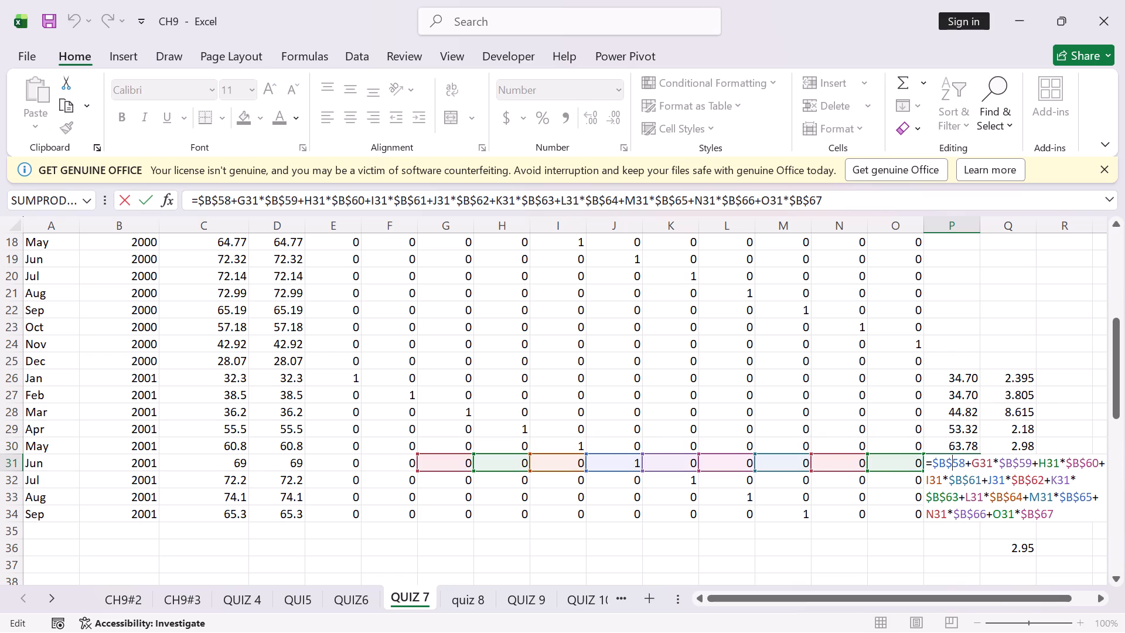
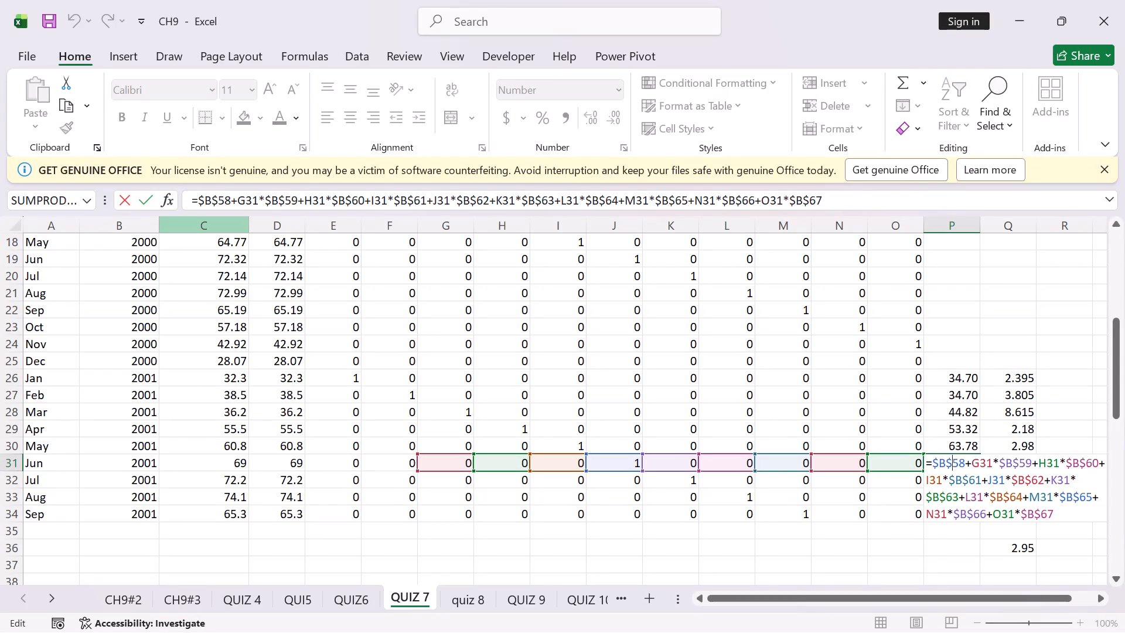
Examine the regression forecast formulas in column P for July through September 2001, cells P32 to P34.
{"action": "left_click", "coordinate": [147, 197]}
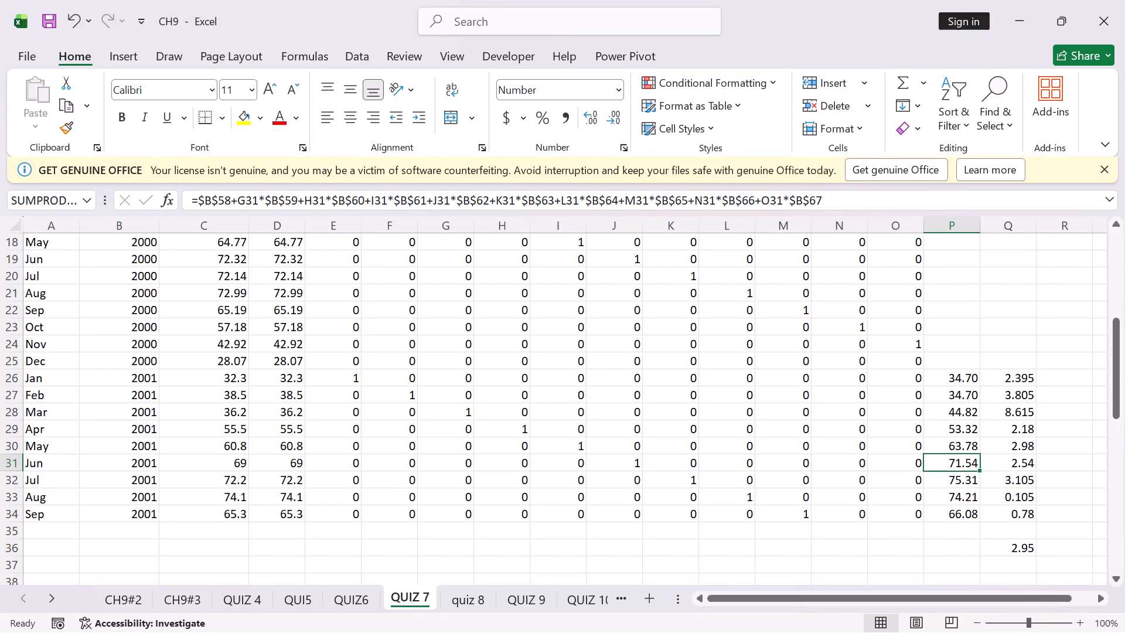
{"action": "double_click", "coordinate": [965, 478]}
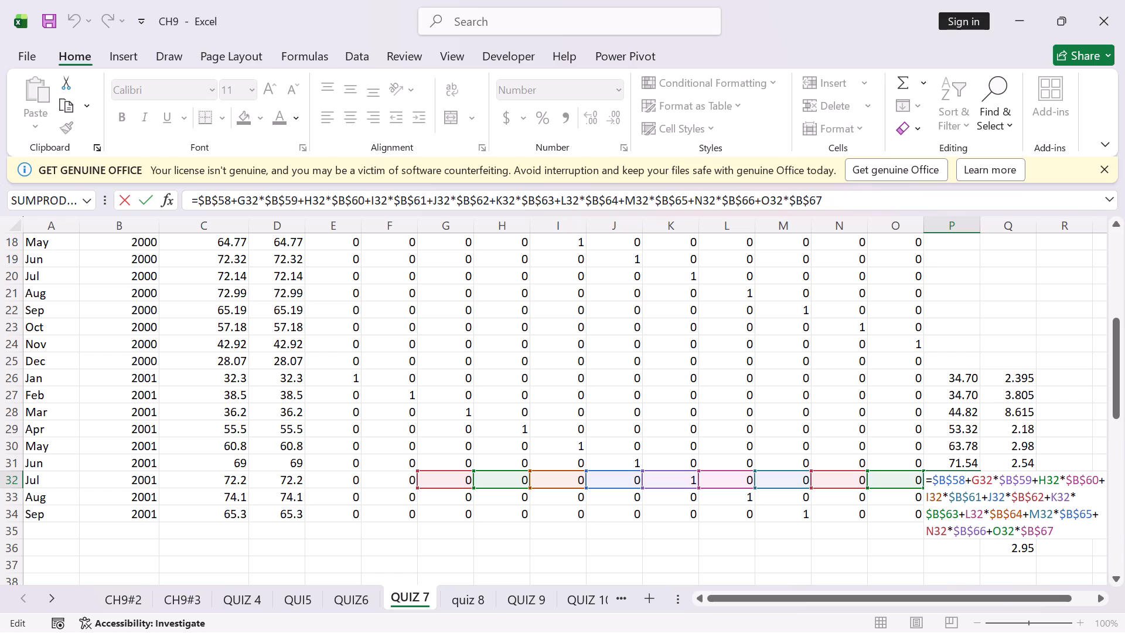
{"action": "left_click", "coordinate": [147, 200]}
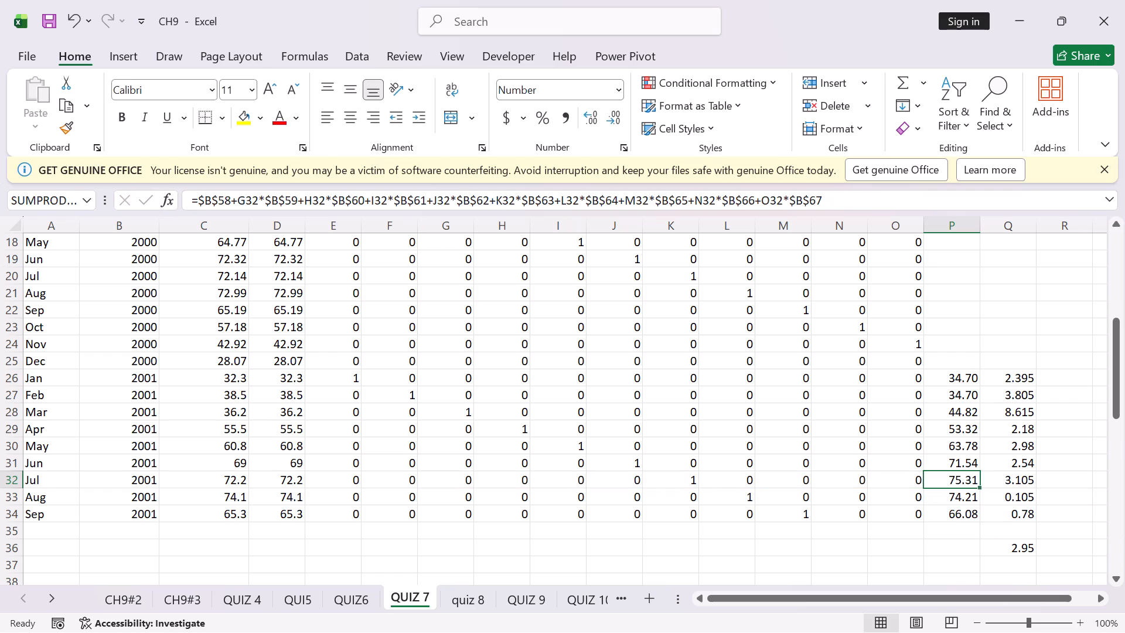
{"action": "double_click", "coordinate": [967, 502]}
{"action": "triple_click", "coordinate": [966, 495]}
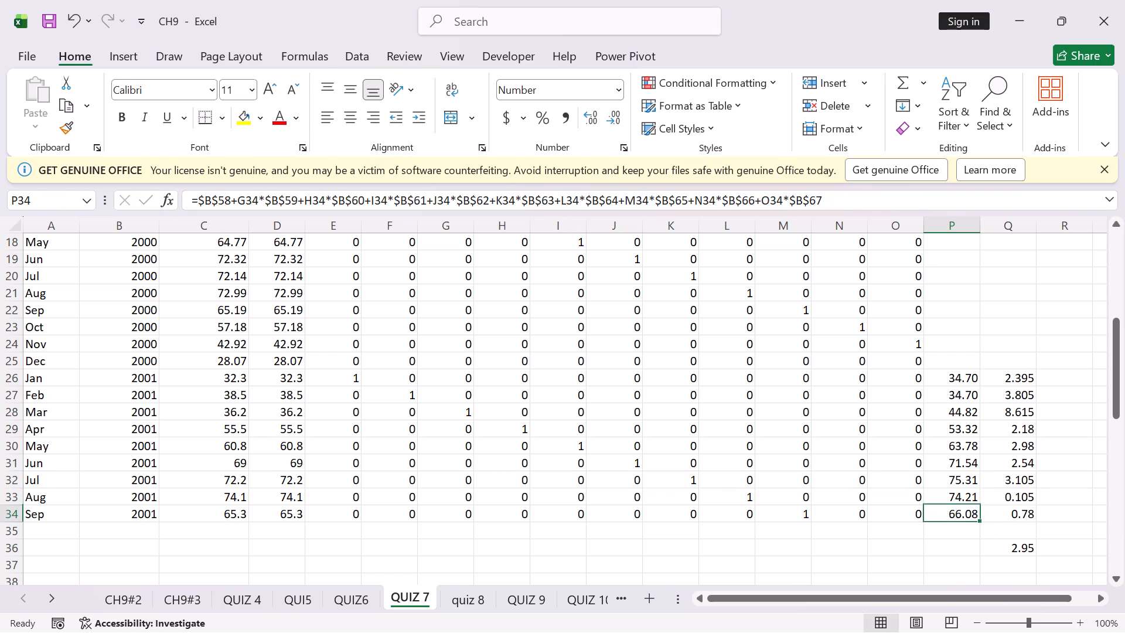
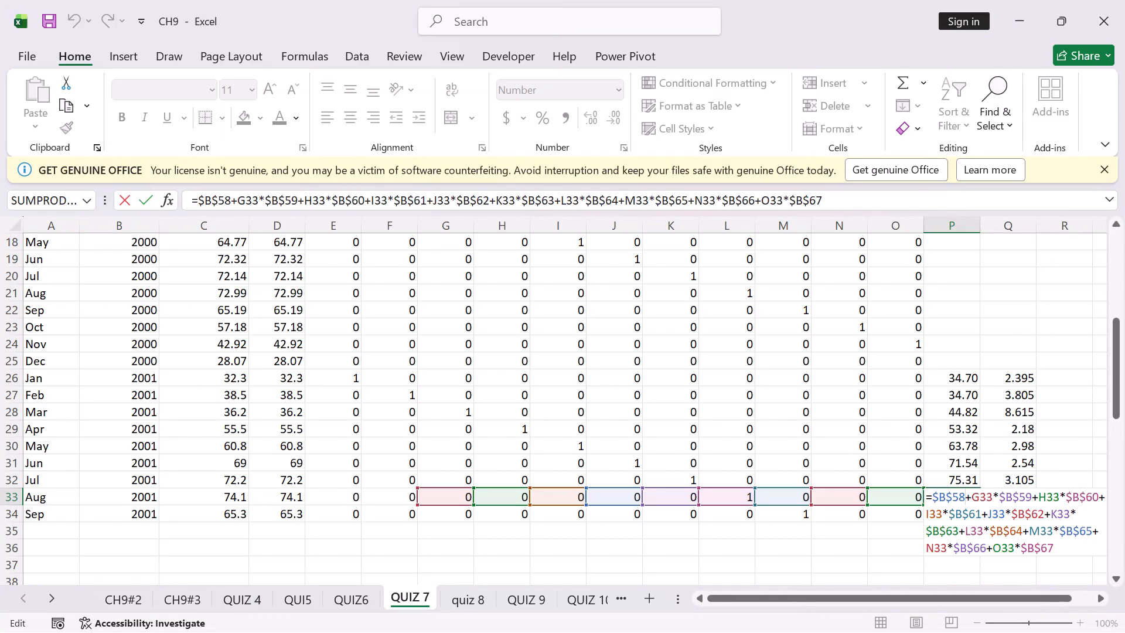
Examine the regression forecast formulas in column P for August and September 2001, cells P33 and P34.
{"action": "left_click", "coordinate": [140, 196]}
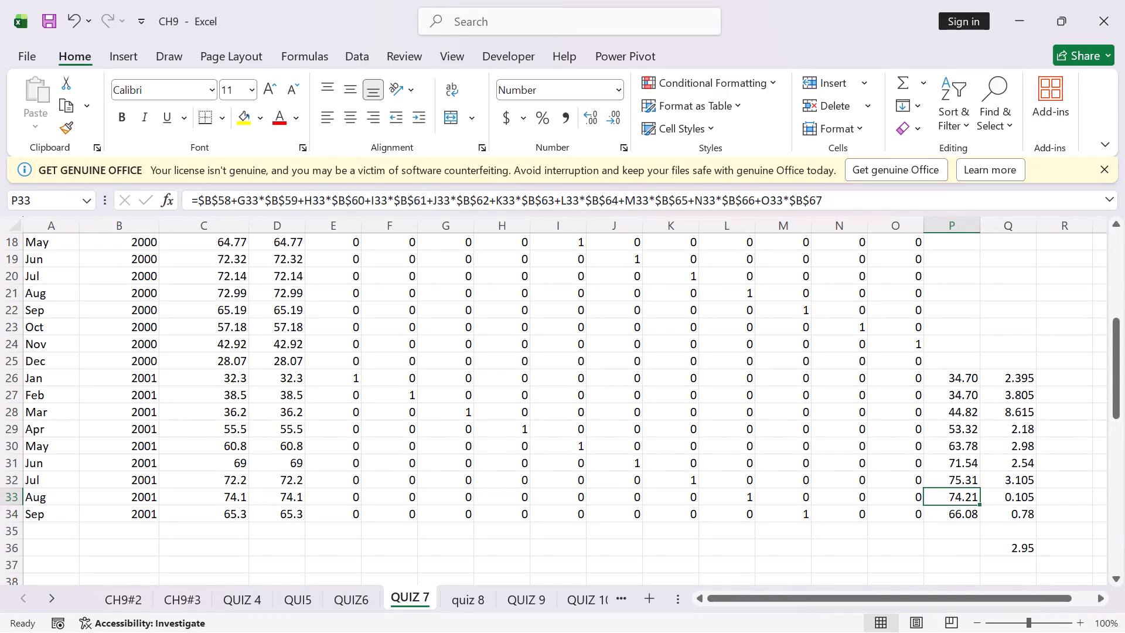
{"action": "double_click", "coordinate": [954, 512]}
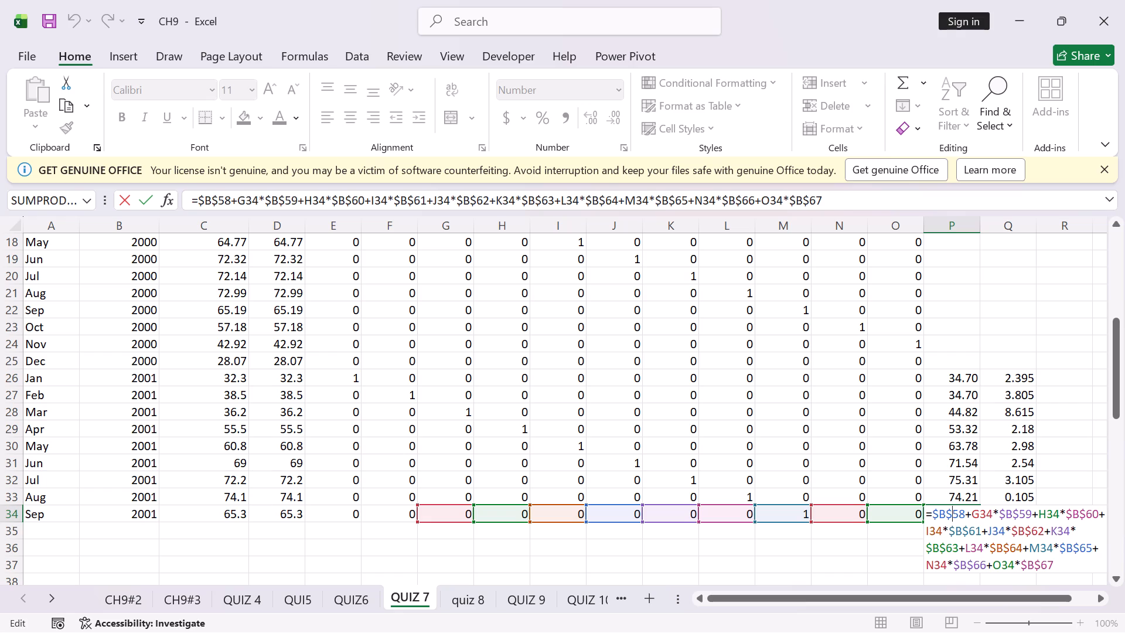
{"action": "left_click", "coordinate": [141, 196]}
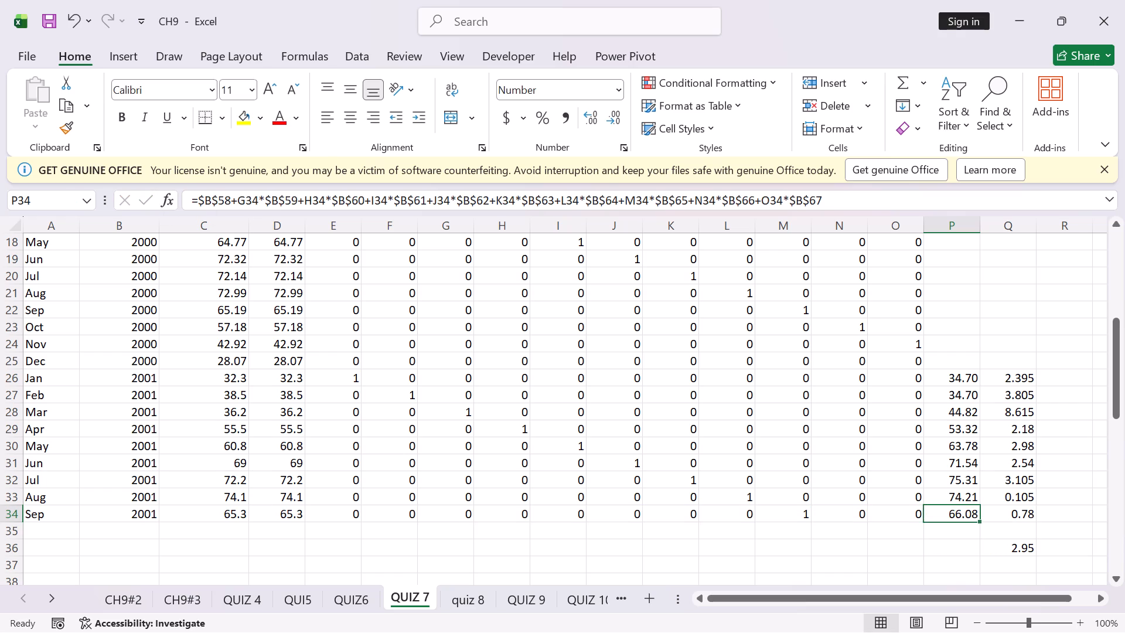
Examine the average error formula in Q36 and the absolute error formulas for March and April 2001 in Q28 and Q29.
{"action": "double_click", "coordinate": [1019, 546]}
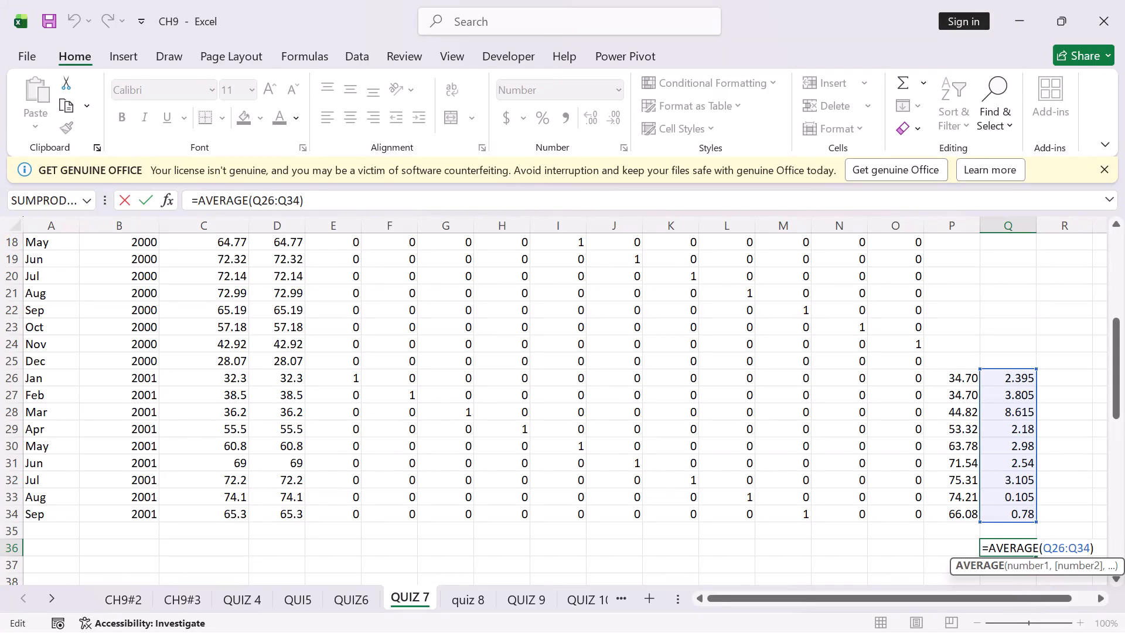
{"action": "left_click", "coordinate": [149, 198]}
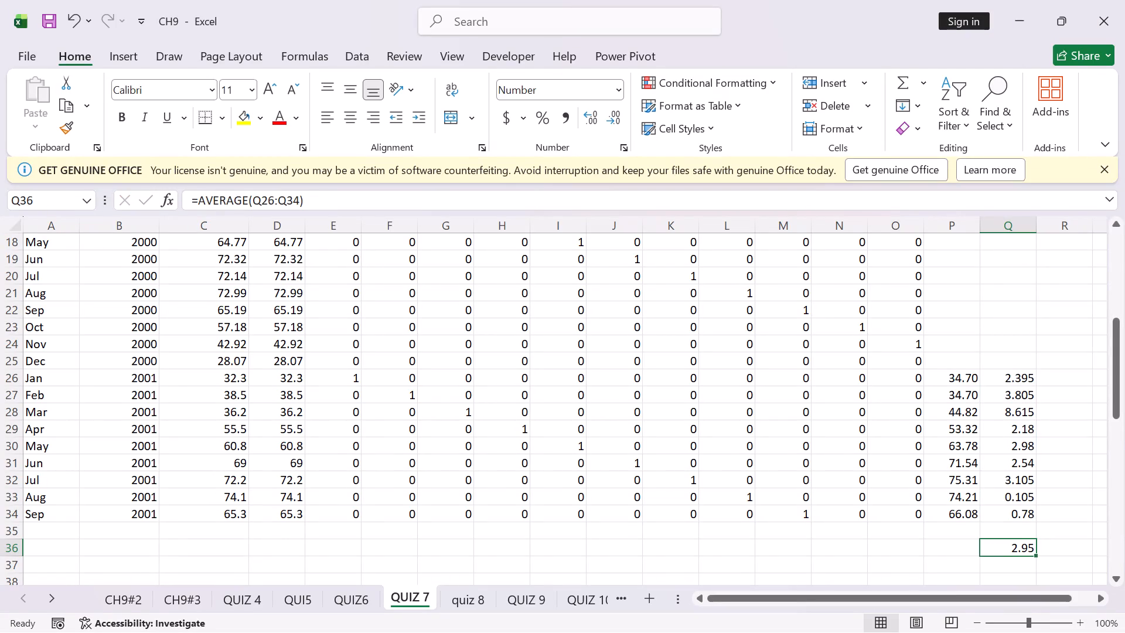
{"action": "double_click", "coordinate": [1004, 411]}
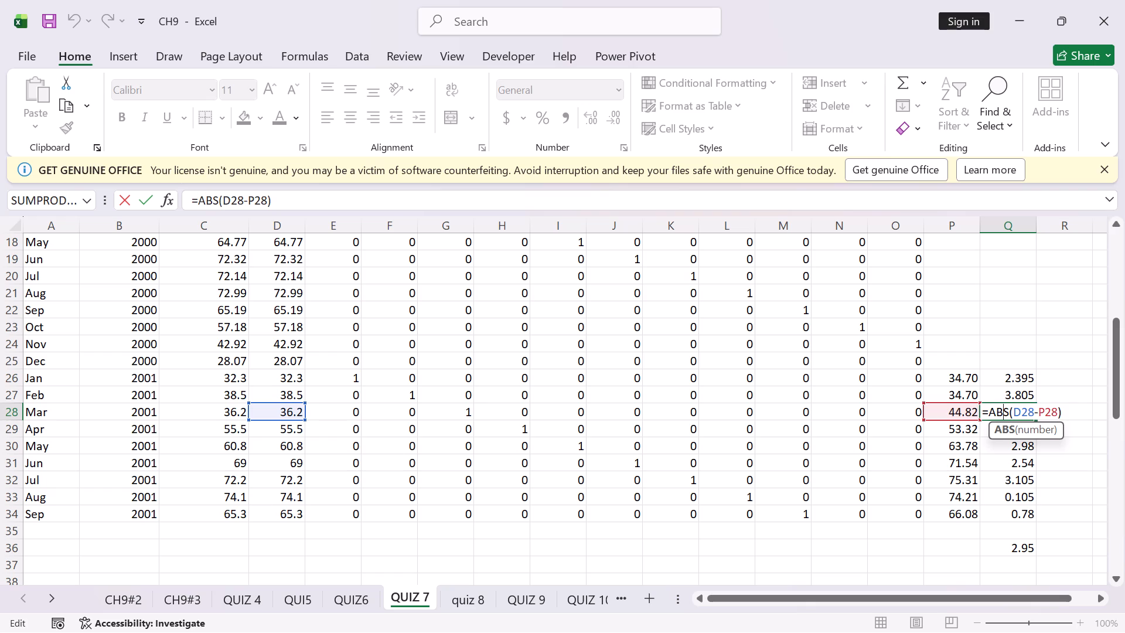
{"action": "left_click", "coordinate": [149, 195]}
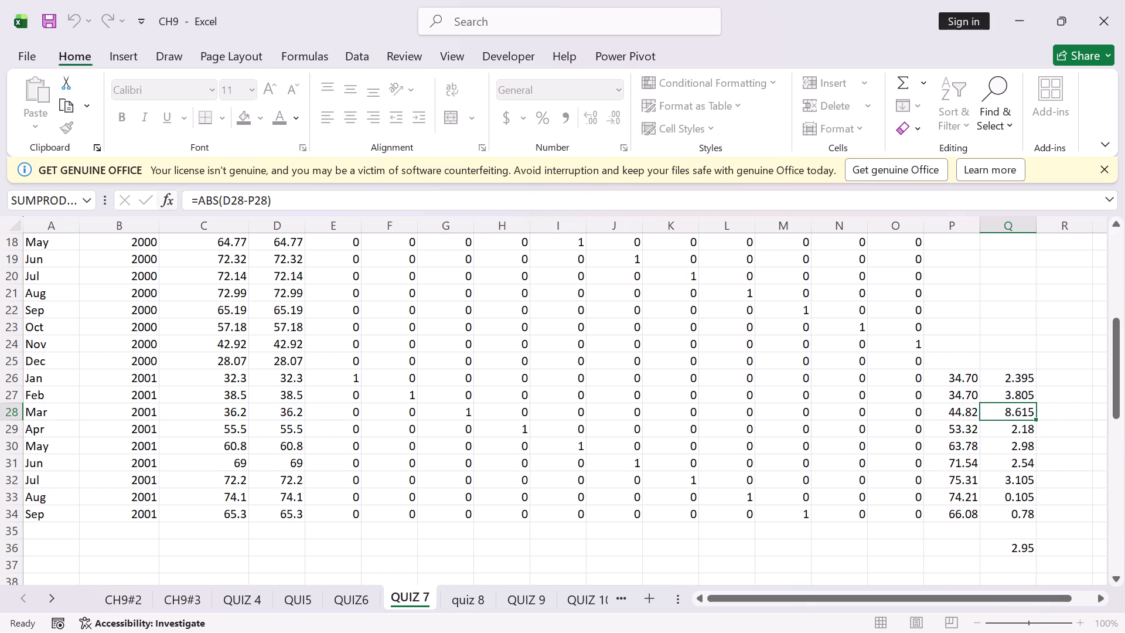
{"action": "double_click", "coordinate": [1017, 427]}
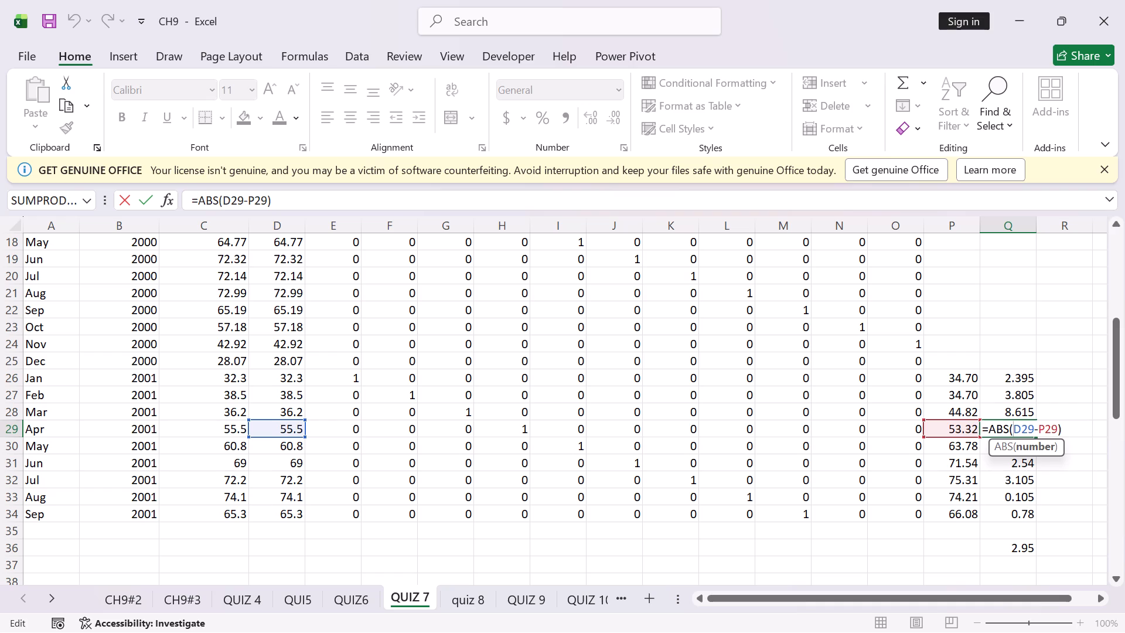
{"action": "left_click", "coordinate": [149, 197]}
Examine the August dummy-variable formula in the April 2001 row, cell L29.
{"action": "left_click", "coordinate": [740, 426]}
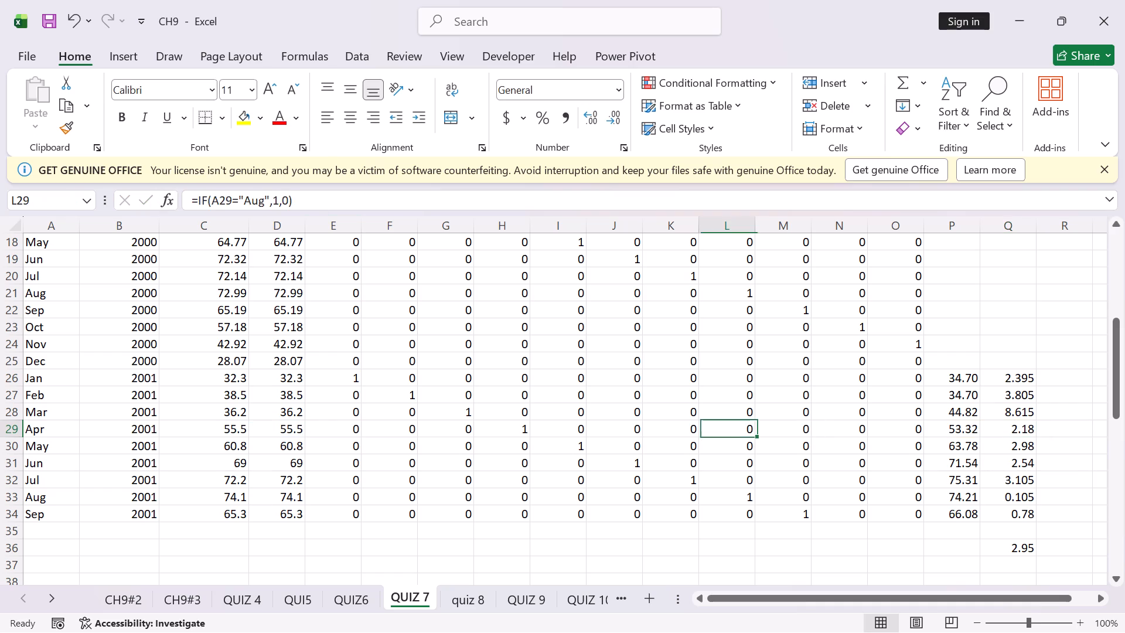
{"action": "double_click", "coordinate": [740, 426]}
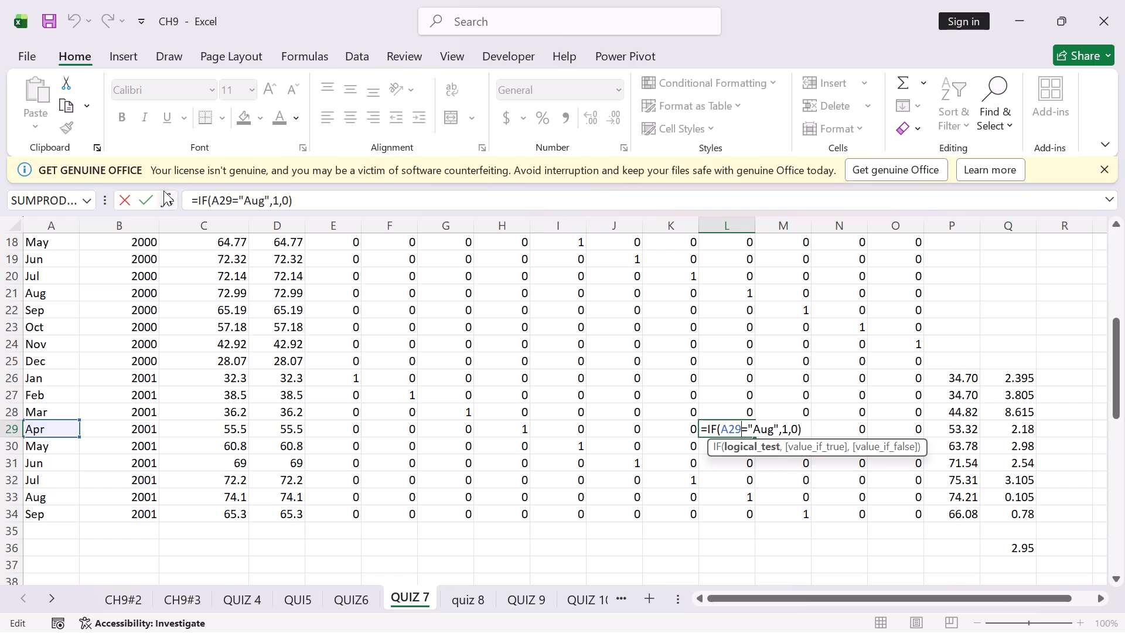
{"action": "left_click", "coordinate": [147, 190]}
Examine the July dummy-variable IF formulas in column K for June through November 2000, cells K19 to K24.
{"action": "scroll", "coordinate": [710, 304], "scroll_direction": "up", "scroll_amount": 4}
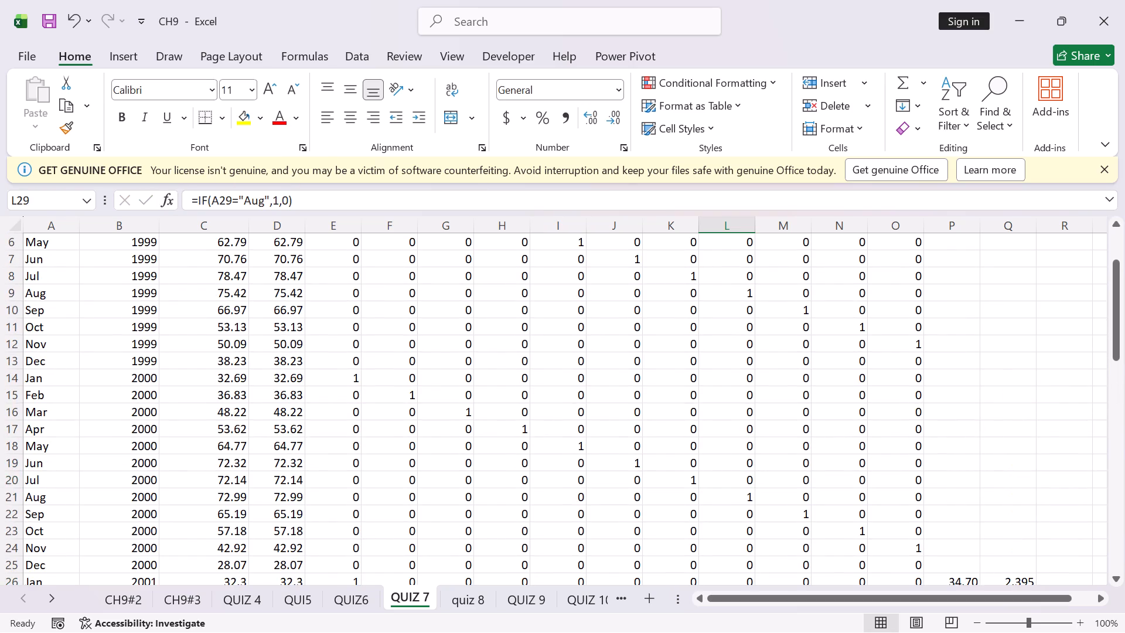
{"action": "scroll", "coordinate": [787, 343], "scroll_direction": "down", "scroll_amount": 3}
{"action": "double_click", "coordinate": [693, 311]}
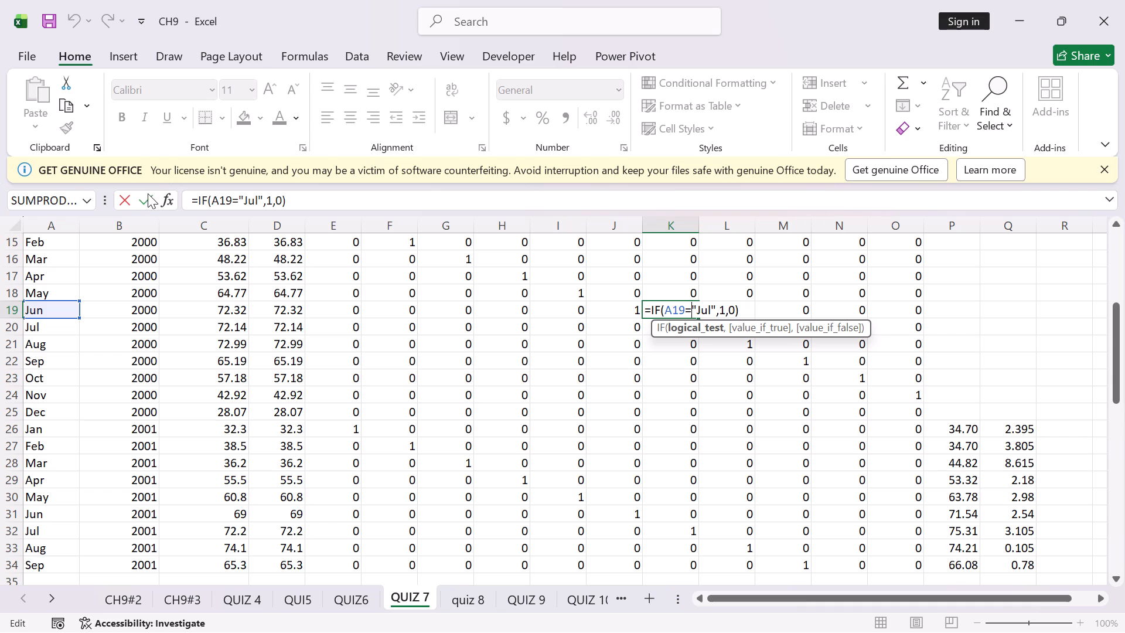
{"action": "left_click", "coordinate": [145, 196]}
{"action": "double_click", "coordinate": [688, 322]}
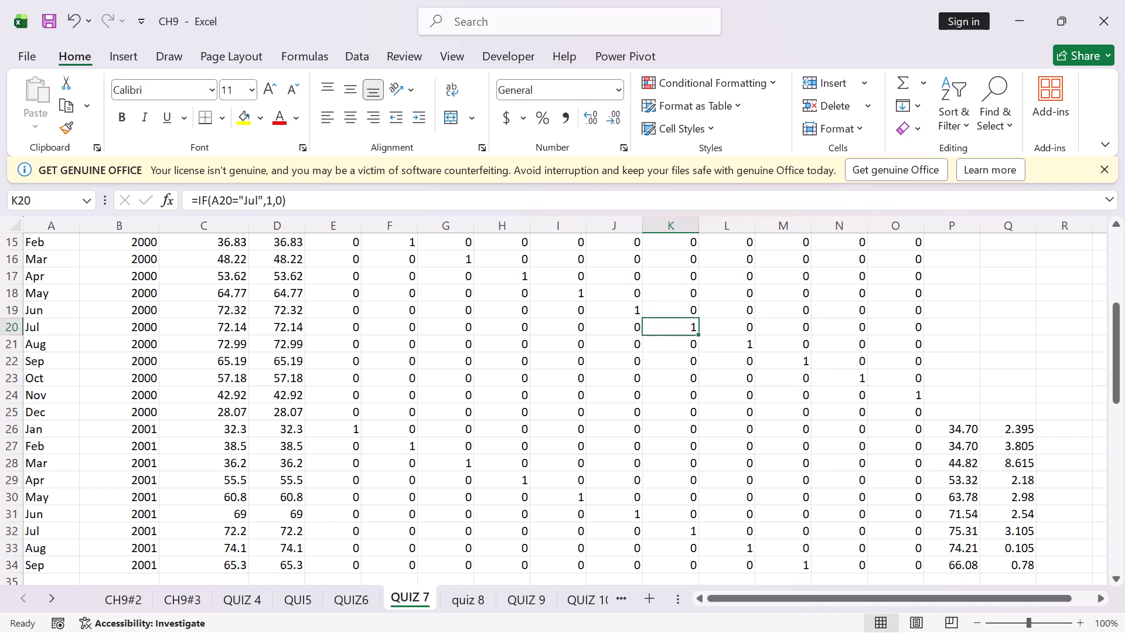
{"action": "left_click", "coordinate": [145, 201]}
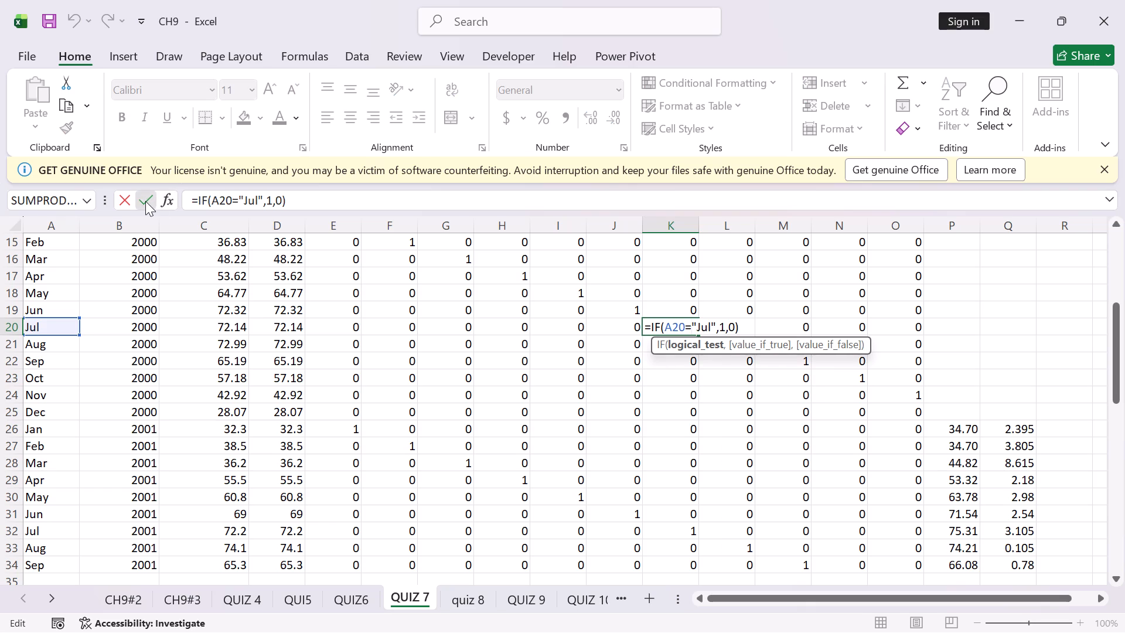
{"action": "double_click", "coordinate": [690, 346]}
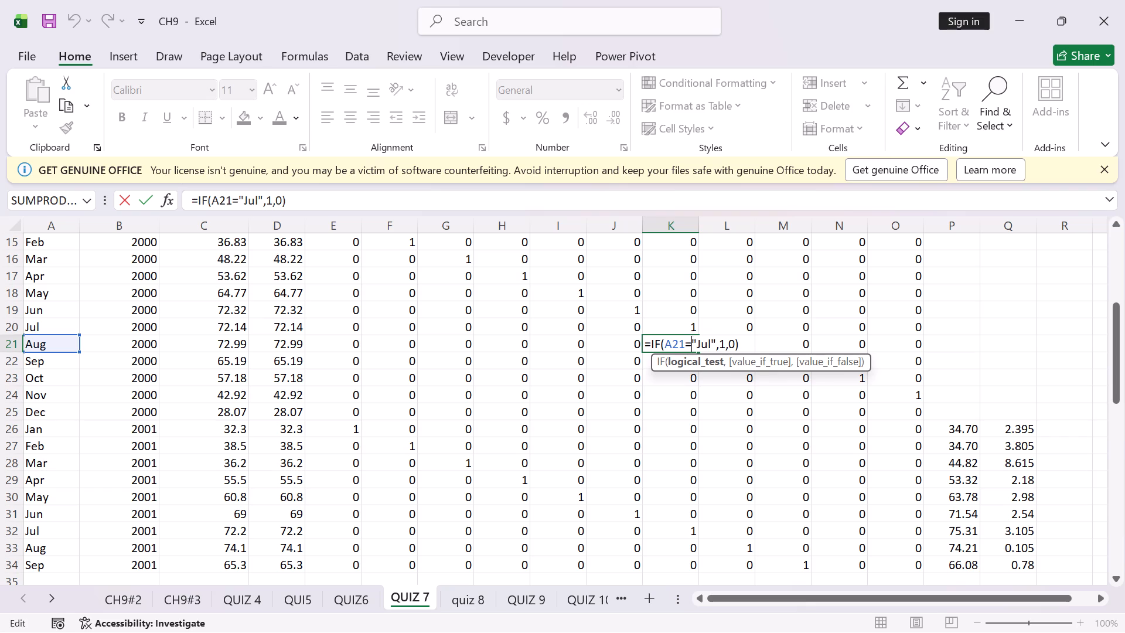
{"action": "left_click", "coordinate": [151, 197]}
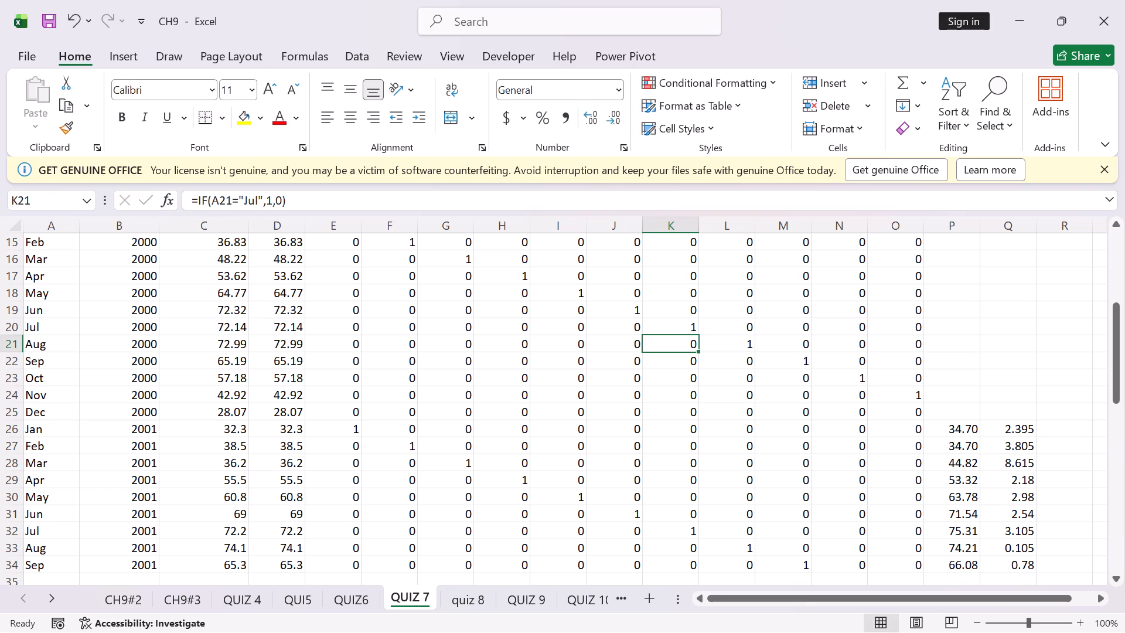
{"action": "double_click", "coordinate": [694, 360]}
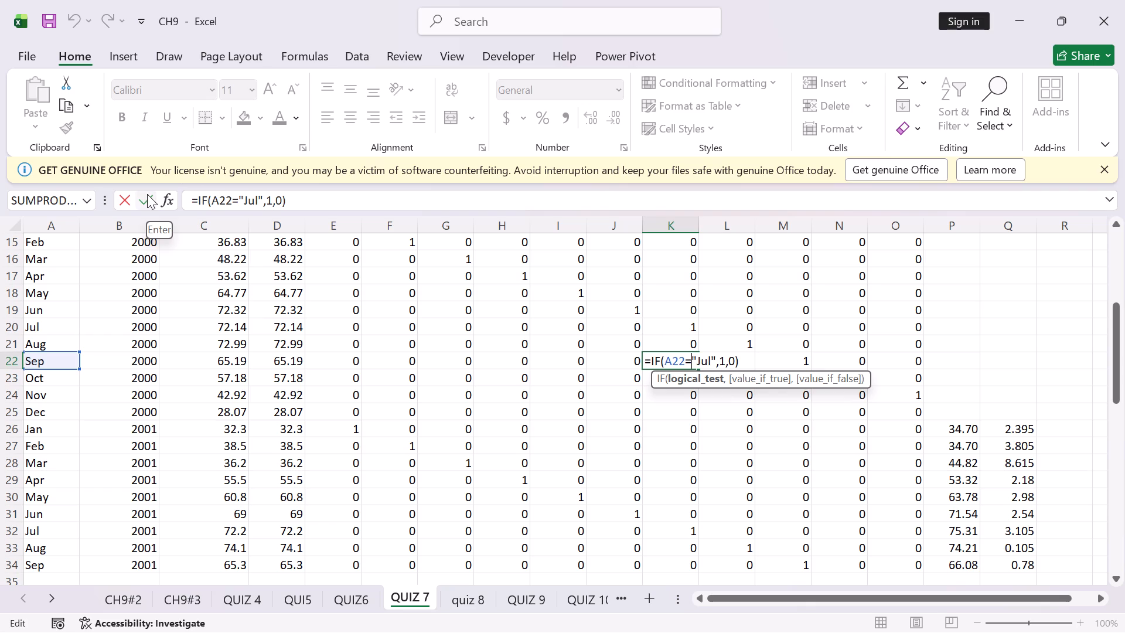
{"action": "left_click", "coordinate": [142, 195]}
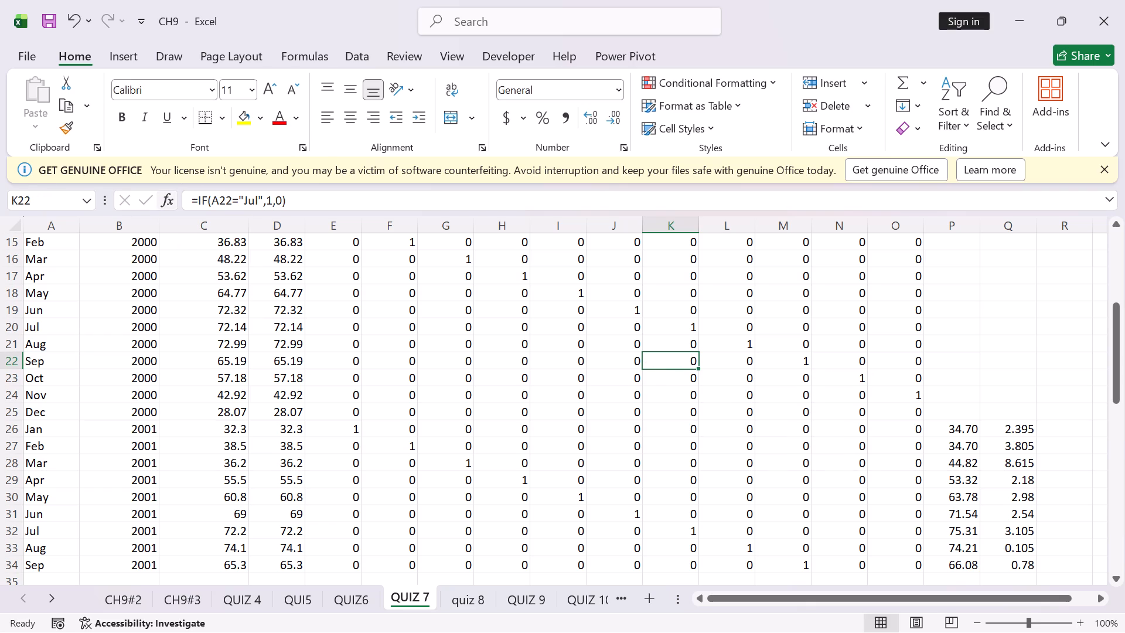
{"action": "double_click", "coordinate": [685, 370]}
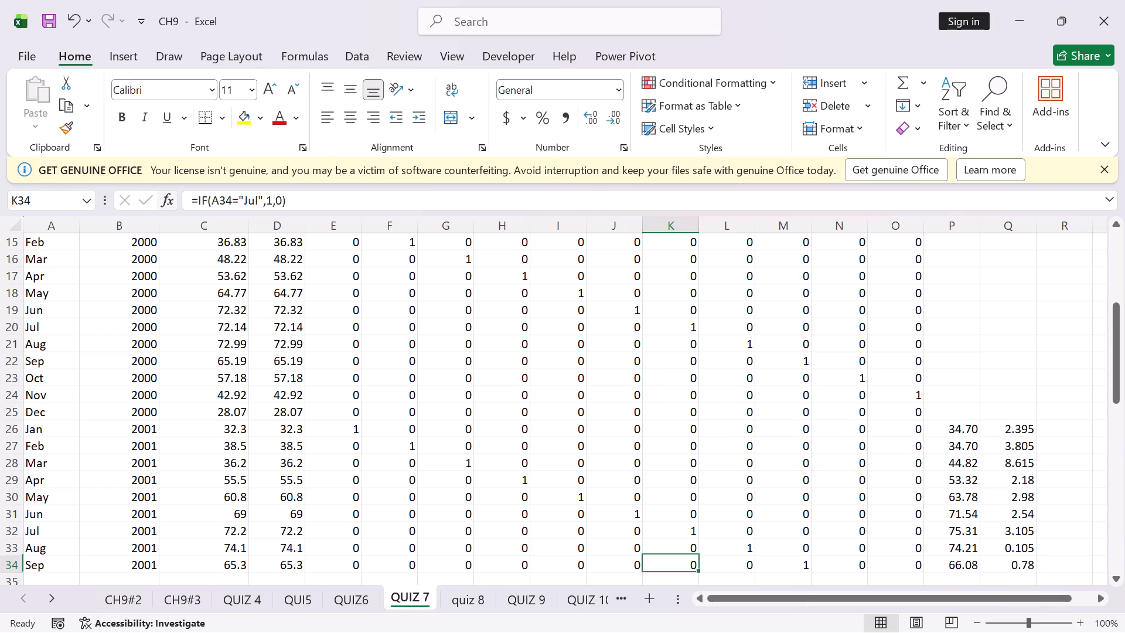
{"action": "double_click", "coordinate": [682, 376]}
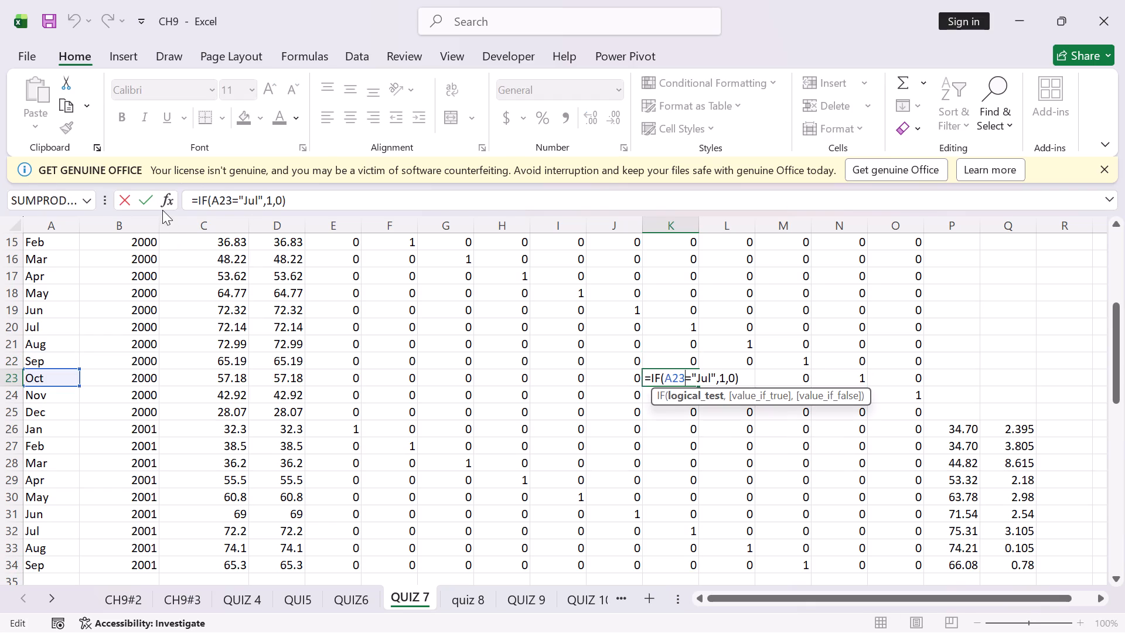
{"action": "left_click", "coordinate": [148, 199]}
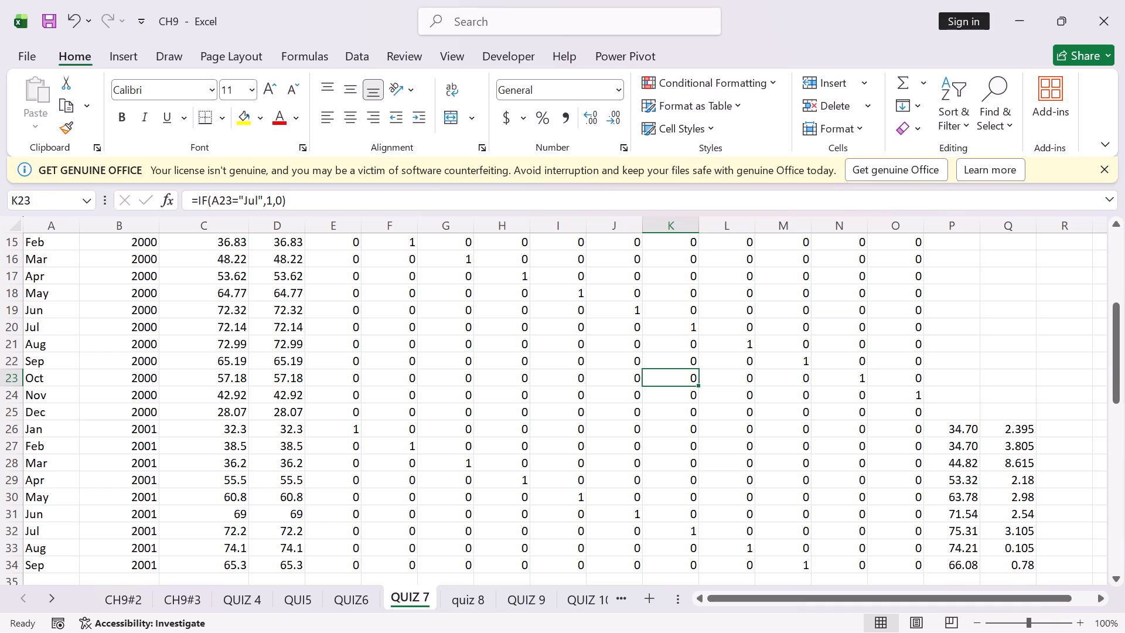
{"action": "double_click", "coordinate": [678, 394]}
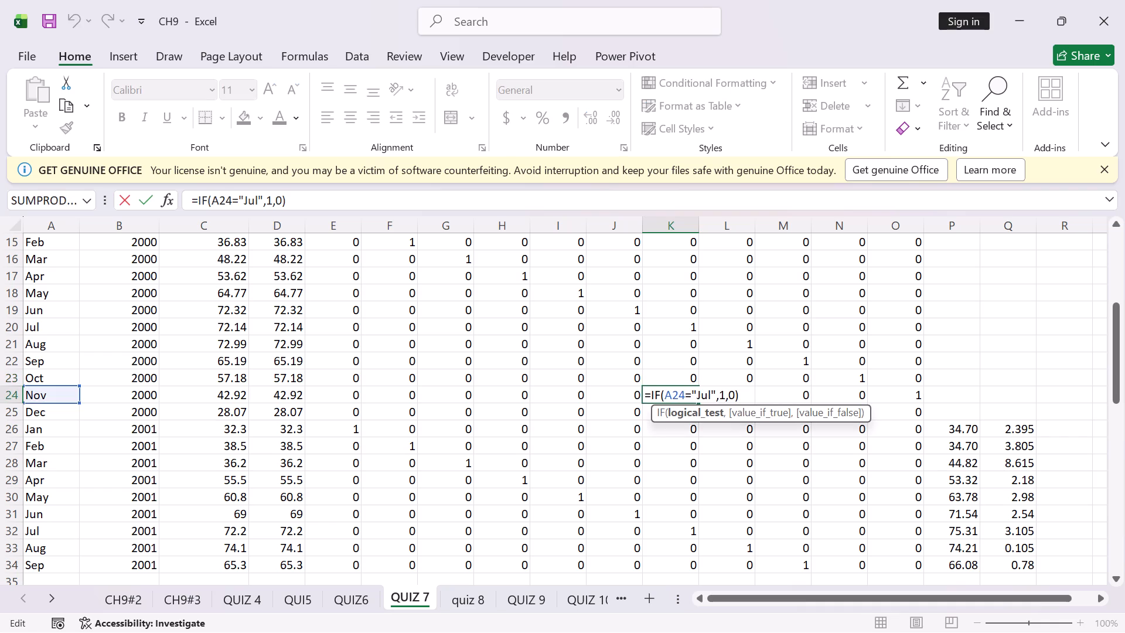
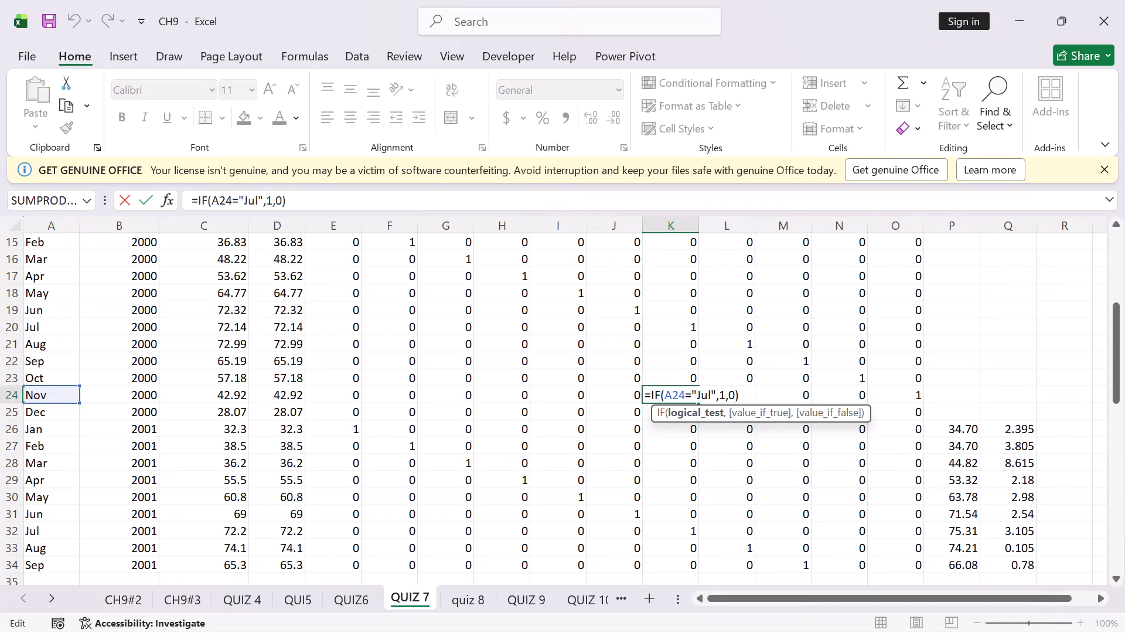
Examine the July dummy-variable IF formulas in column K for December 2000 through February 2001, cells K25 to K27.
{"action": "left_click", "coordinate": [146, 196]}
{"action": "double_click", "coordinate": [686, 413]}
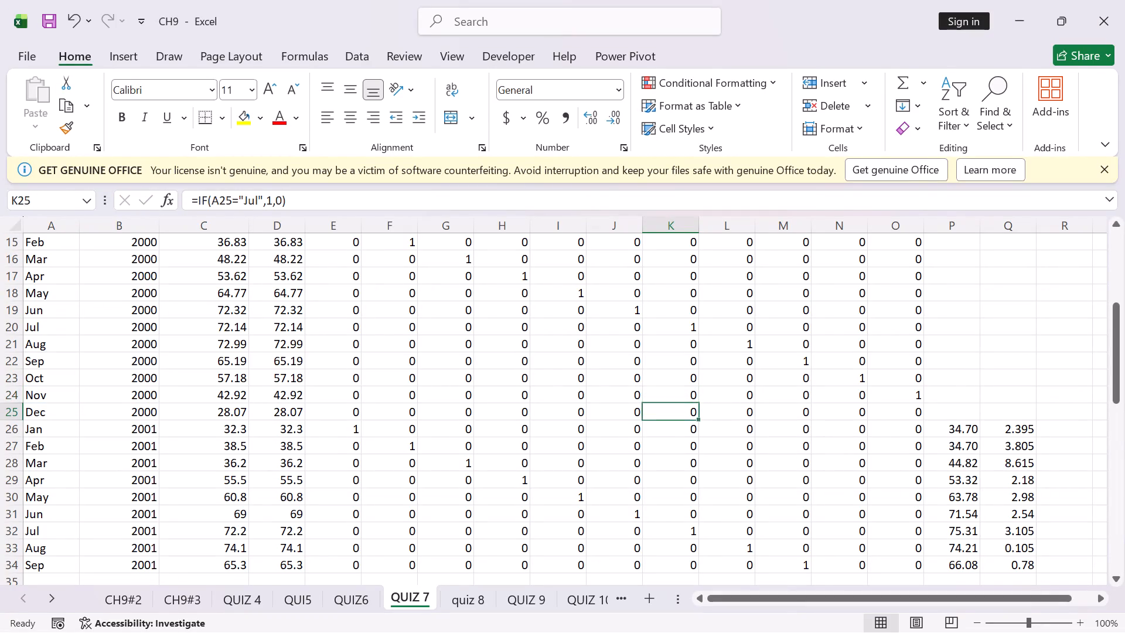
{"action": "left_click", "coordinate": [150, 198]}
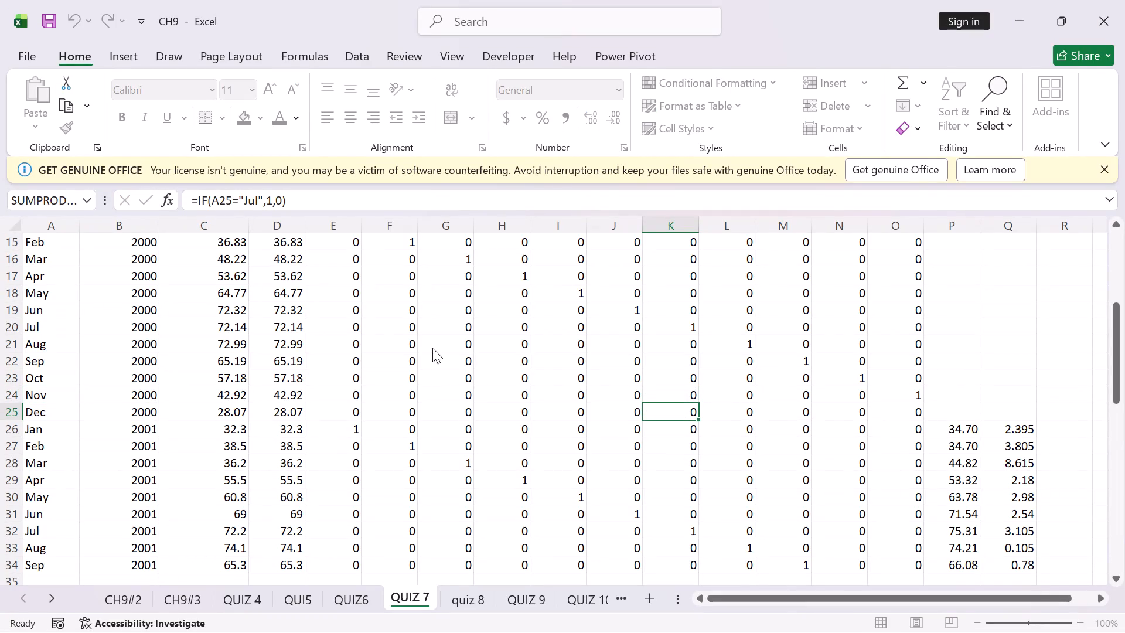
{"action": "double_click", "coordinate": [688, 426]}
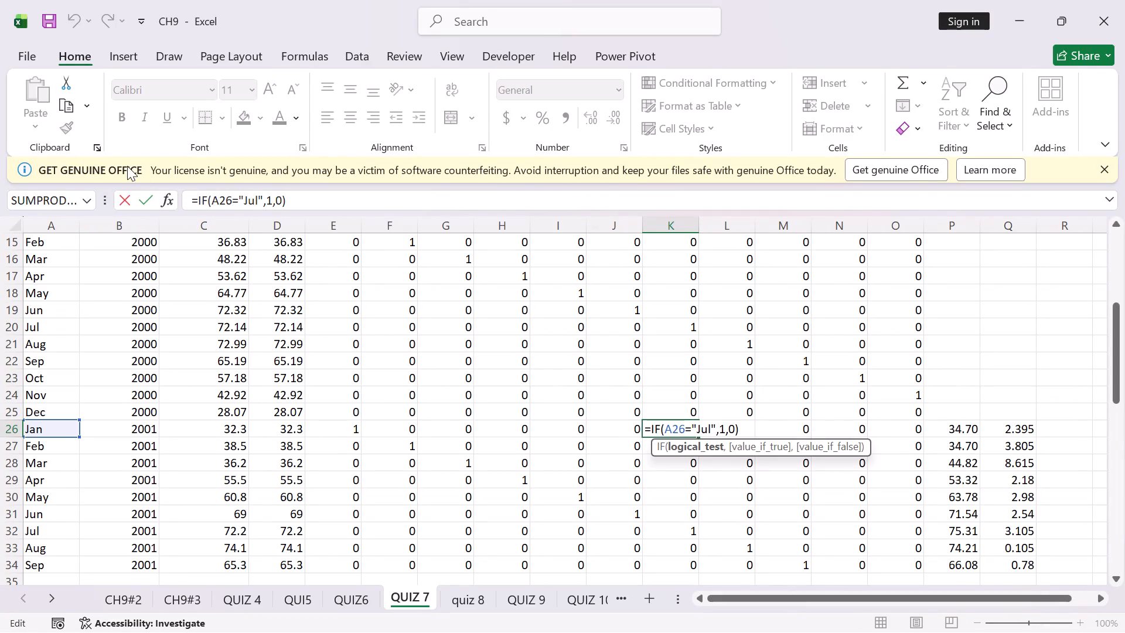
{"action": "left_click", "coordinate": [143, 194]}
{"action": "double_click", "coordinate": [689, 448]}
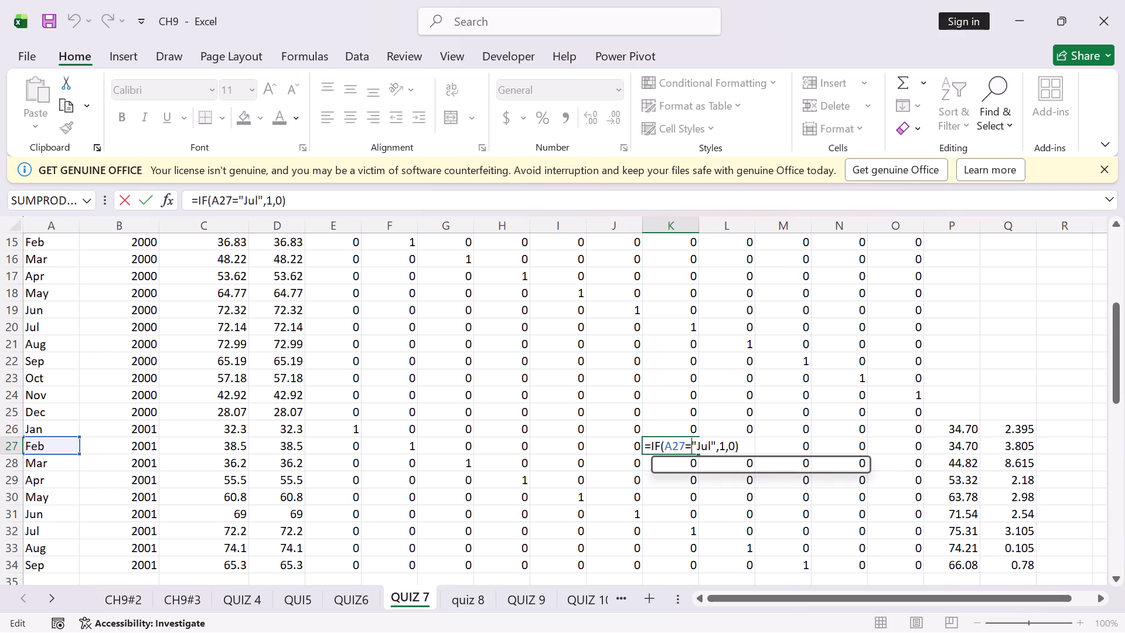
{"action": "left_click", "coordinate": [141, 196]}
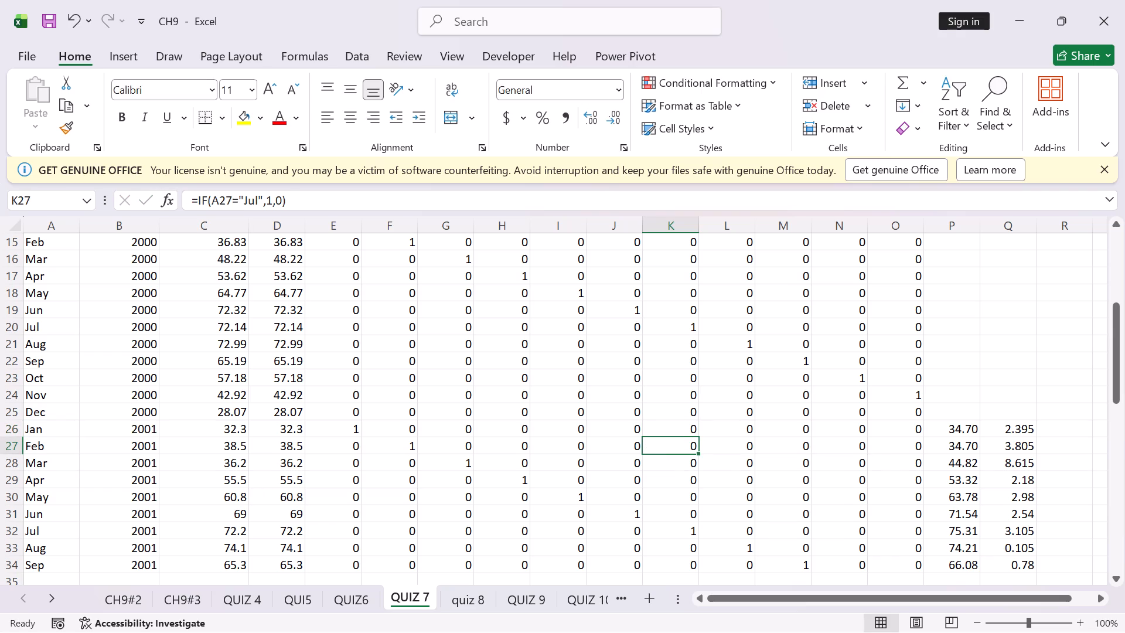
Examine the August dummy-variable IF formulas in column L for February through June 2001, cells L27 to L31.
{"action": "double_click", "coordinate": [744, 447]}
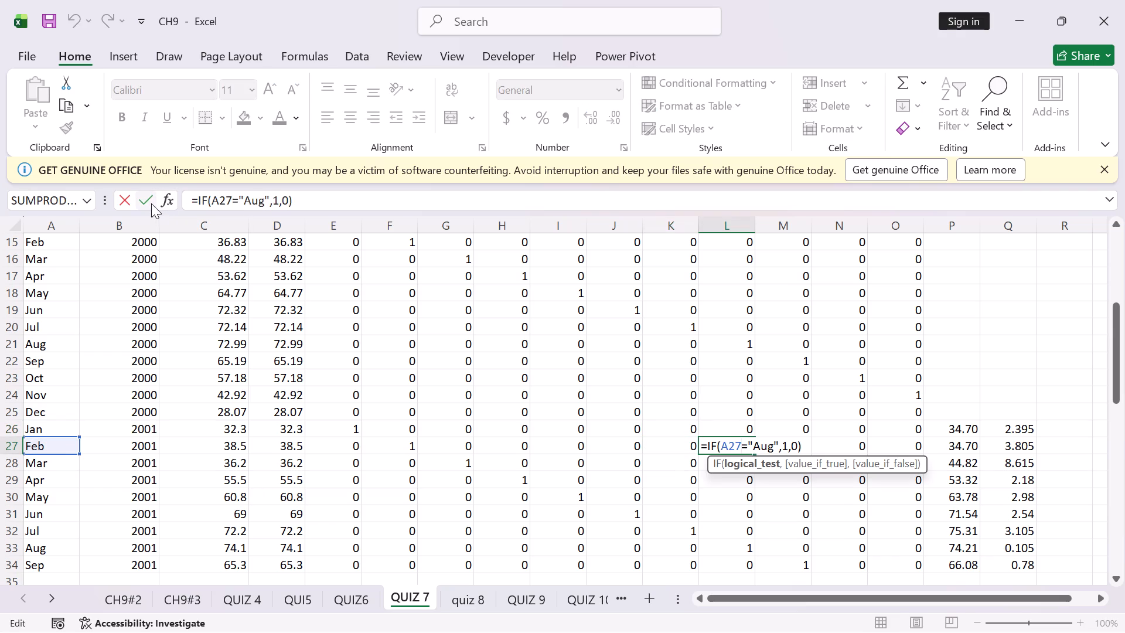
{"action": "left_click", "coordinate": [151, 203]}
{"action": "double_click", "coordinate": [738, 461]}
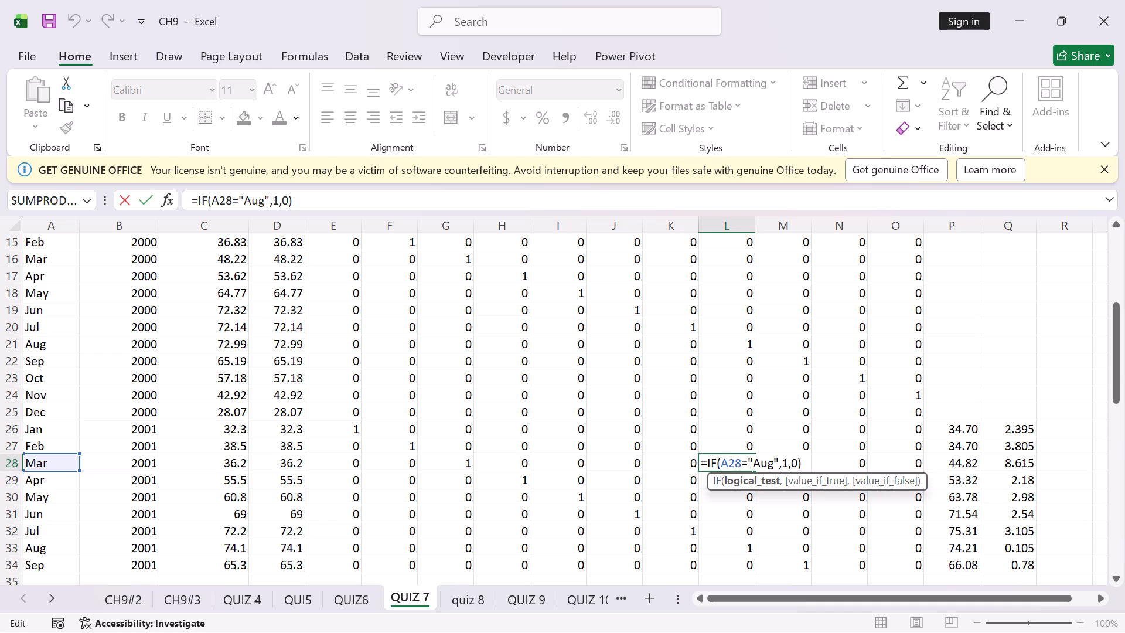
{"action": "left_click", "coordinate": [150, 197]}
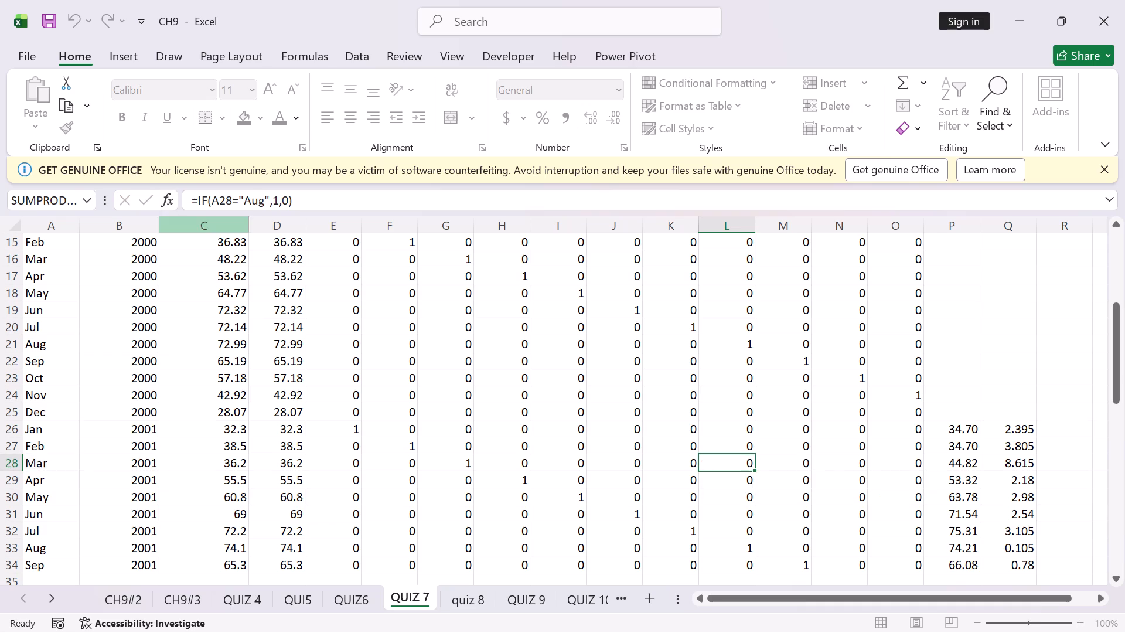
{"action": "double_click", "coordinate": [752, 481]}
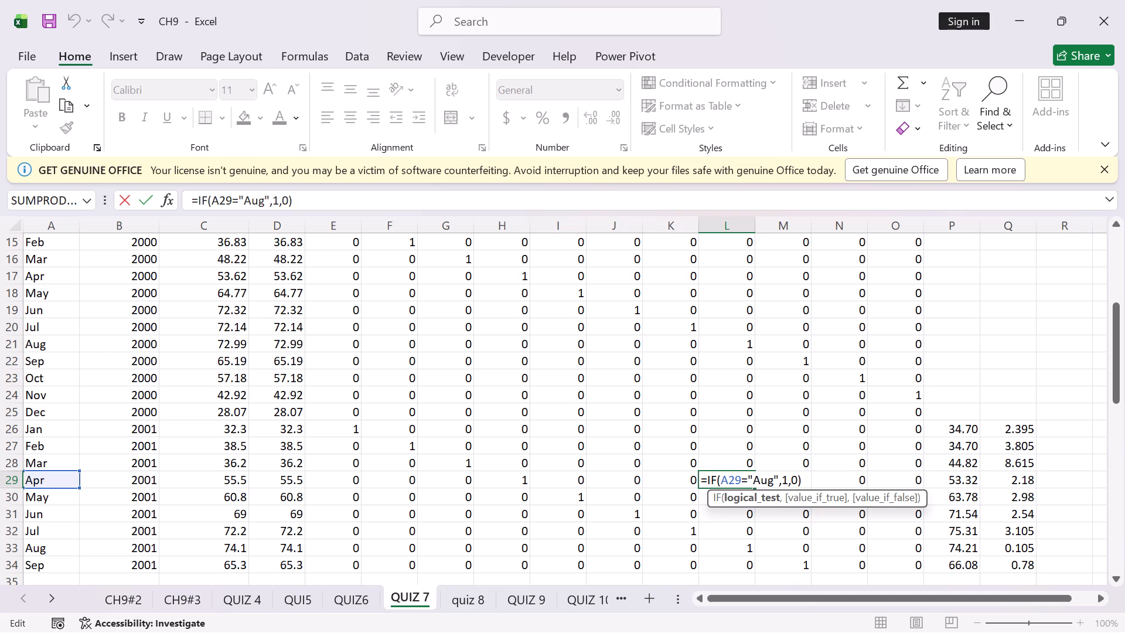
{"action": "left_click", "coordinate": [149, 199]}
{"action": "double_click", "coordinate": [746, 495]}
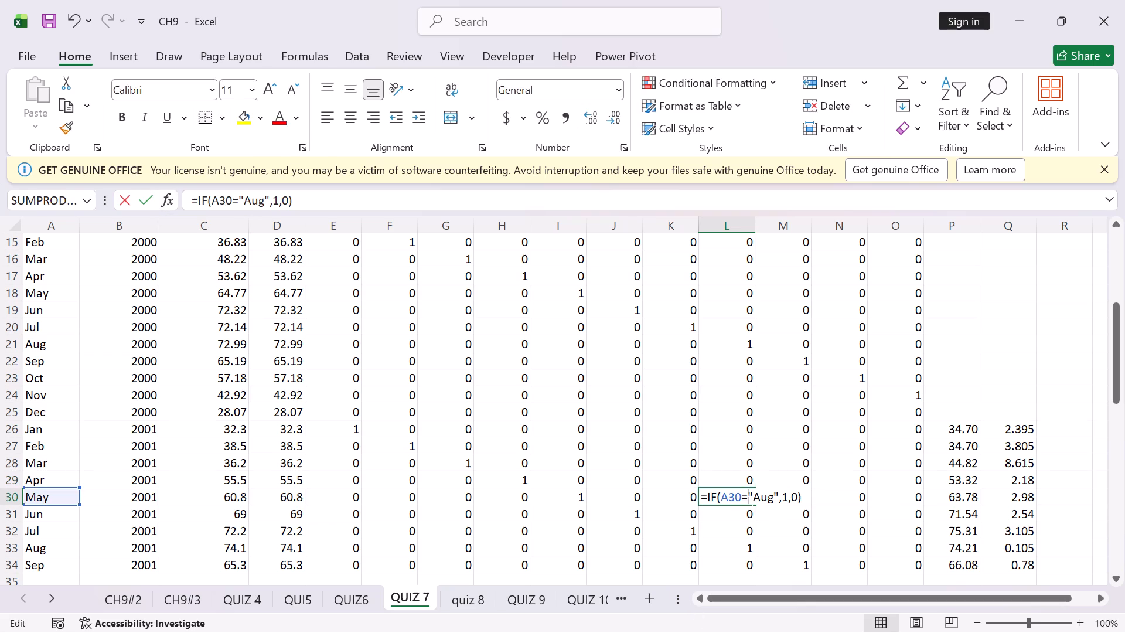
{"action": "left_click", "coordinate": [142, 199]}
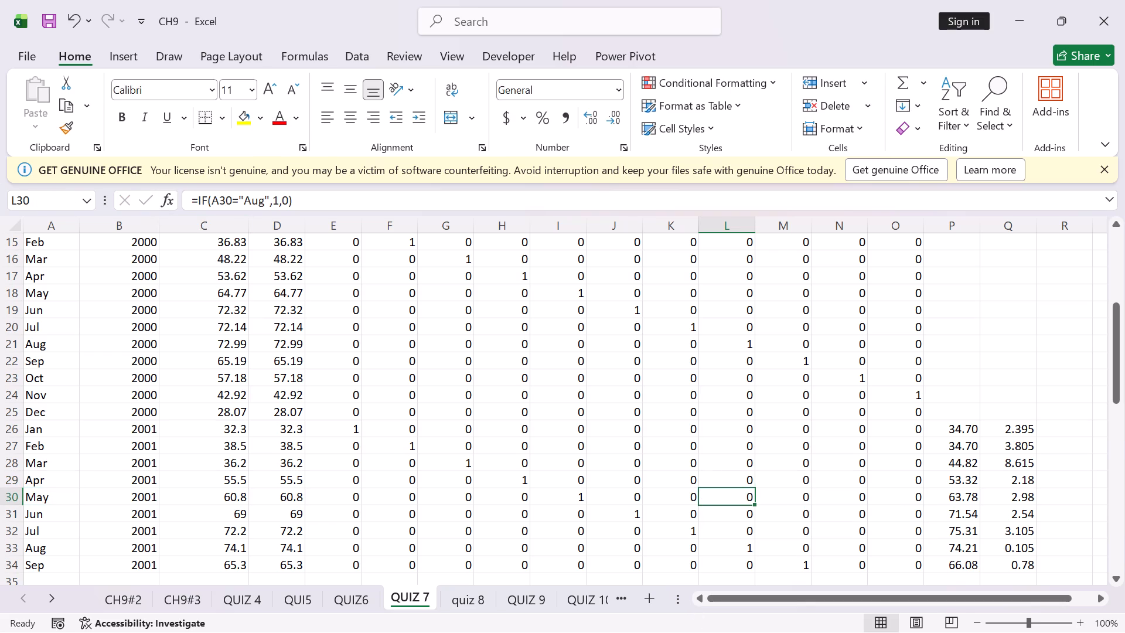
{"action": "double_click", "coordinate": [736, 509]}
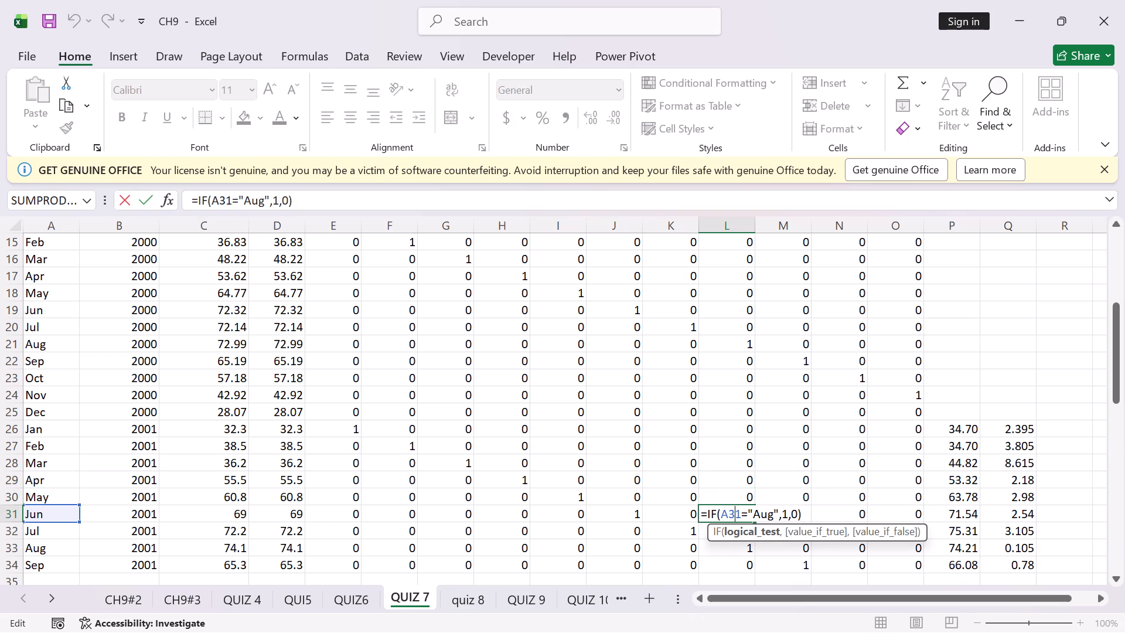
{"action": "left_click", "coordinate": [148, 192]}
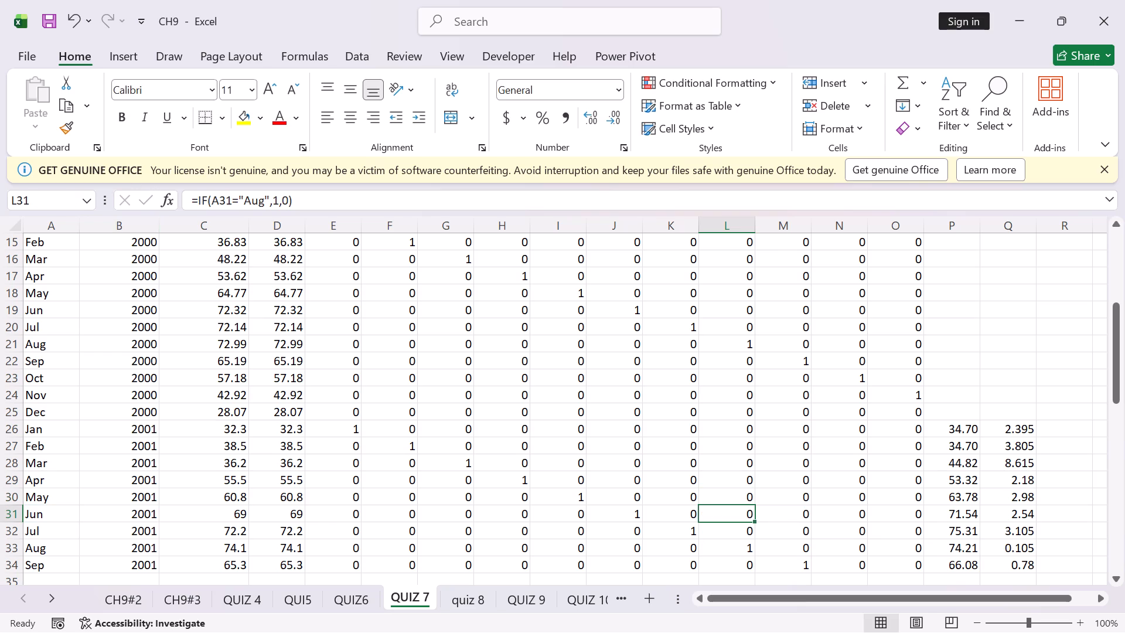
Examine the September dummy-variable formula in M32 and the October dummy-variable formula in N30.
{"action": "double_click", "coordinate": [803, 527]}
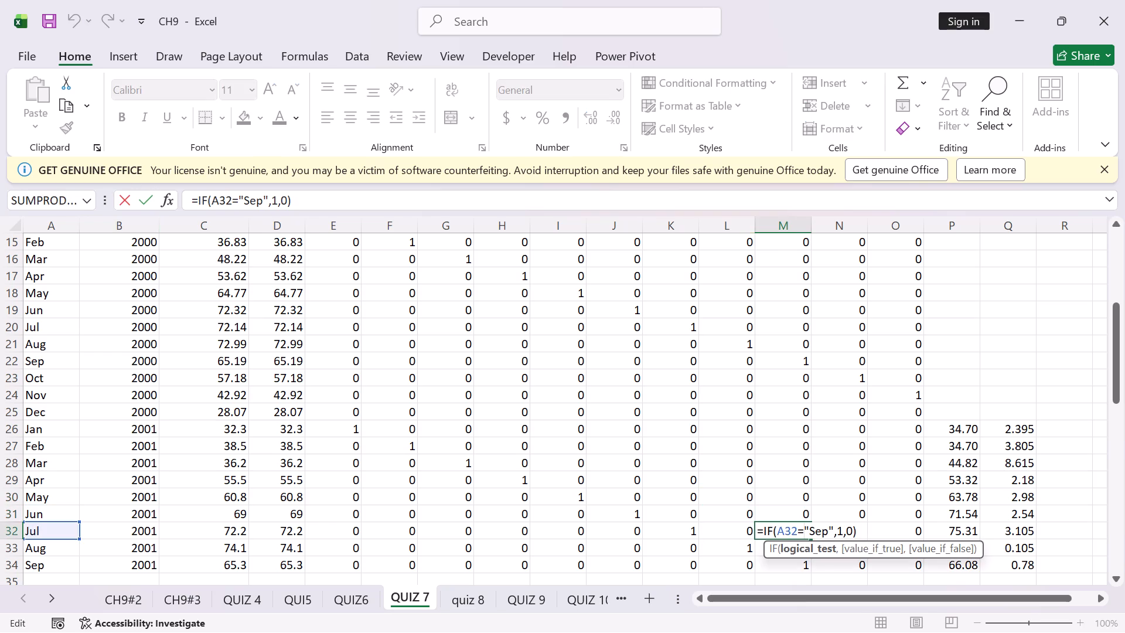
{"action": "left_click", "coordinate": [144, 198]}
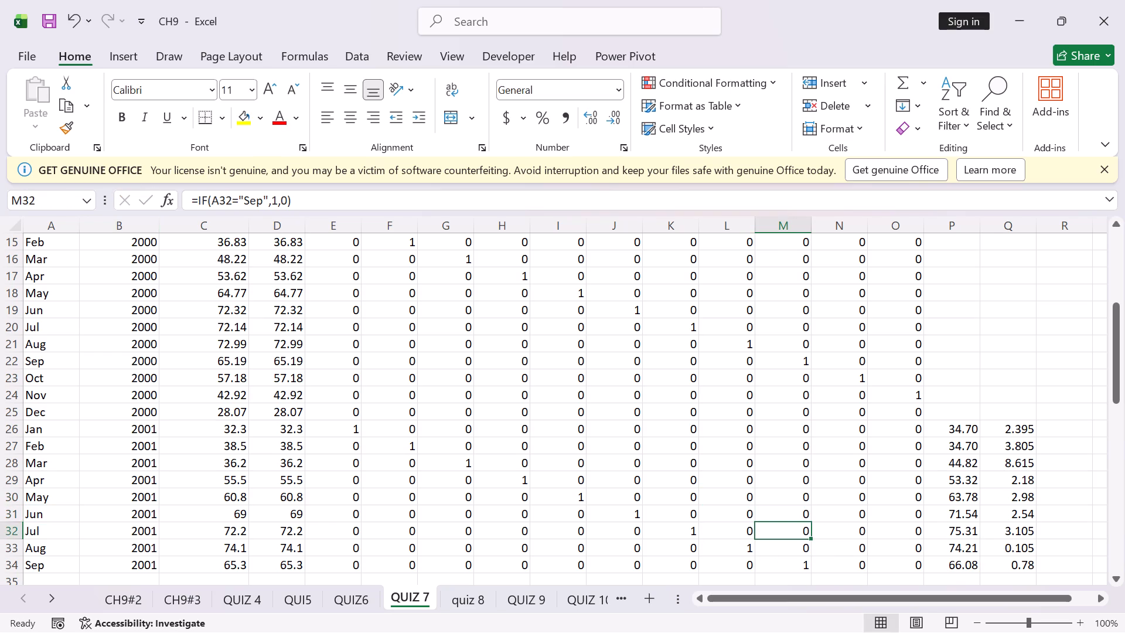
{"action": "double_click", "coordinate": [865, 503]}
{"action": "double_click", "coordinate": [861, 492]}
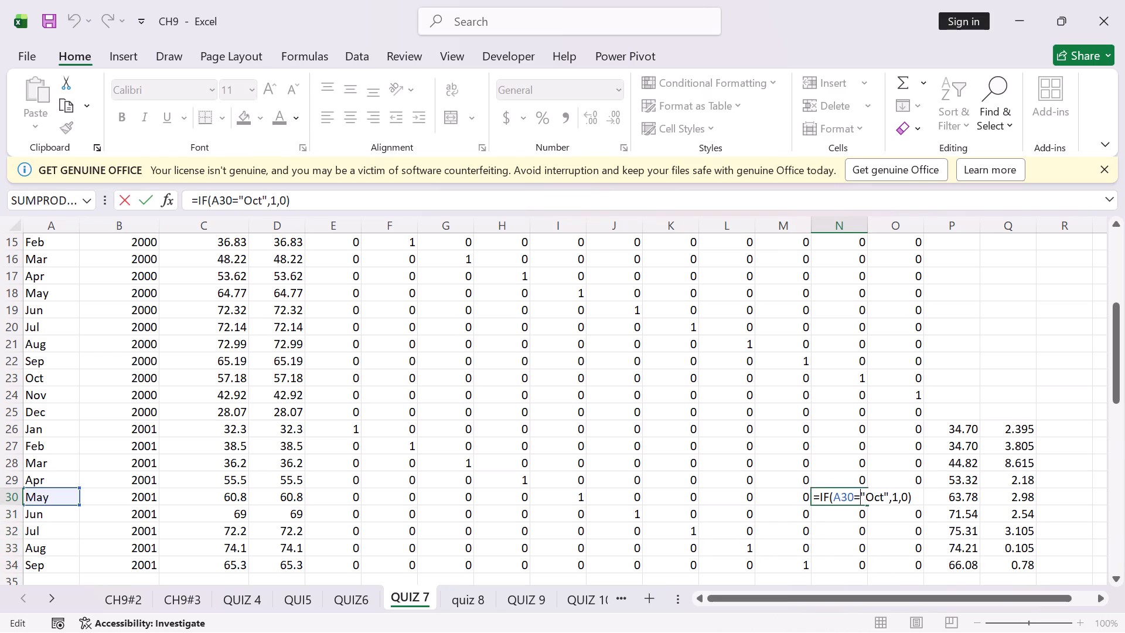
{"action": "left_click", "coordinate": [151, 192]}
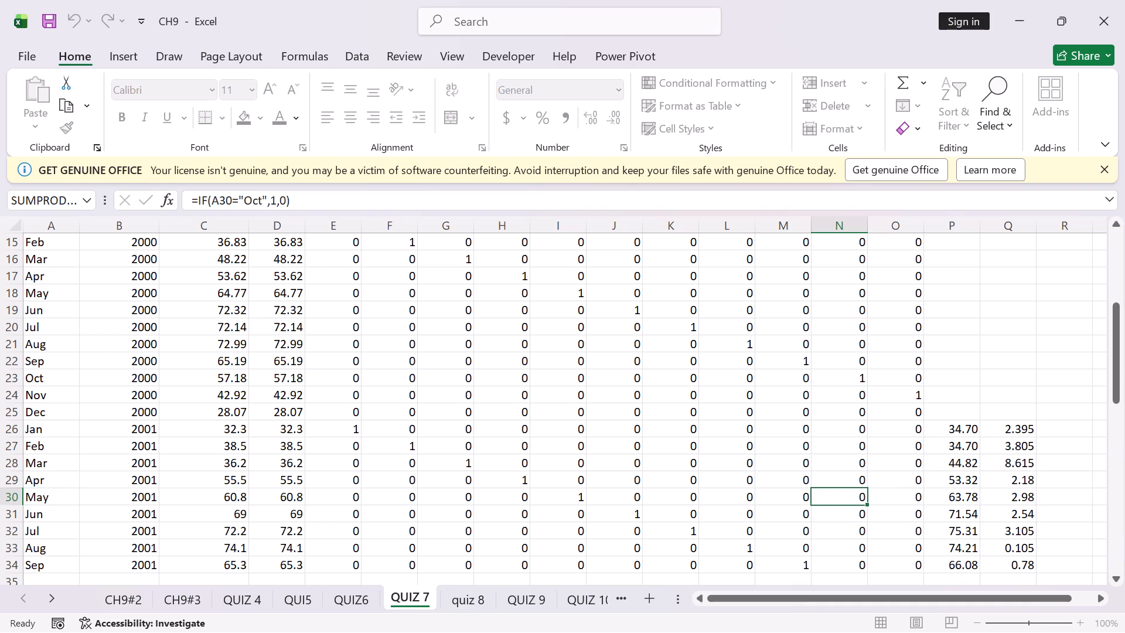
Examine the October dummy-variable formulas in N22 and N20 and the November dummy-variable formulas in O23 and O24.
{"action": "double_click", "coordinate": [850, 358]}
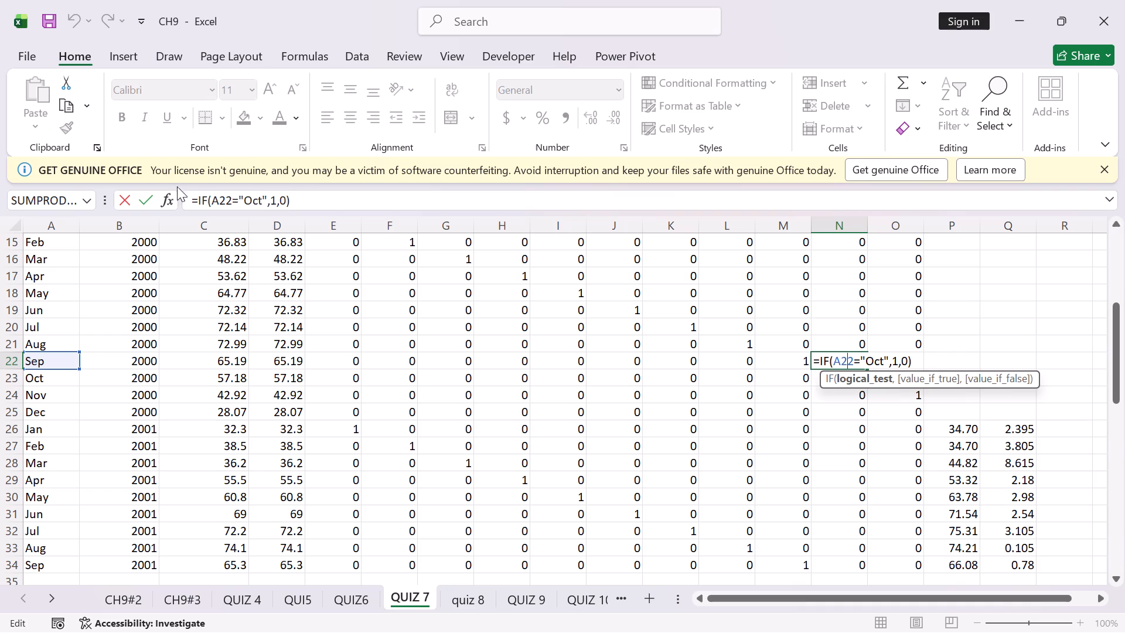
{"action": "left_click", "coordinate": [147, 192]}
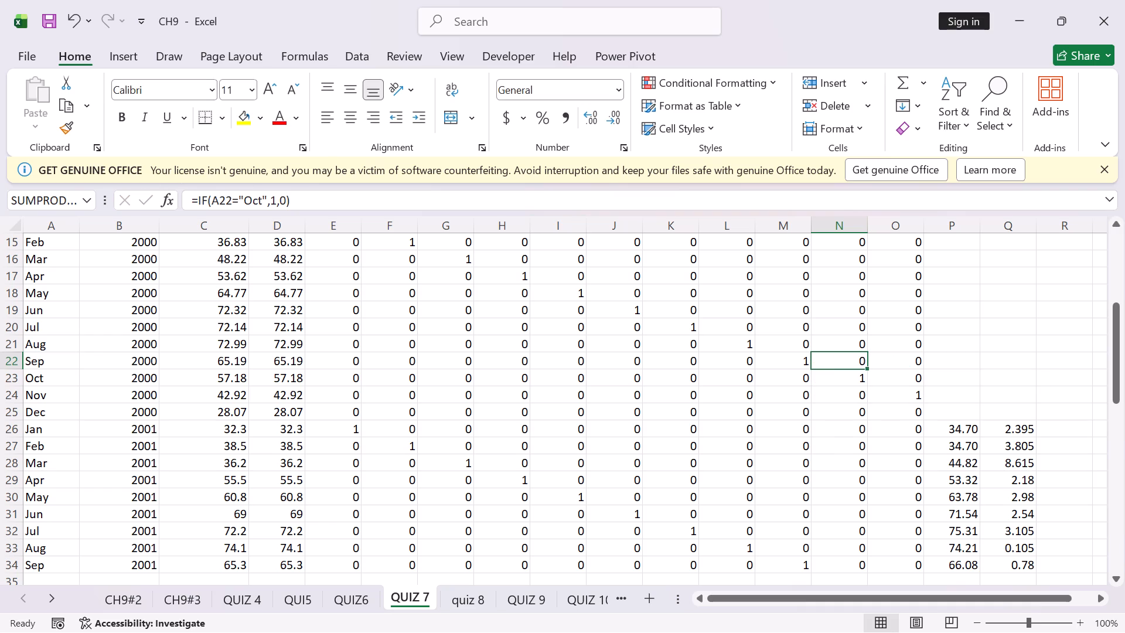
{"action": "double_click", "coordinate": [910, 375]}
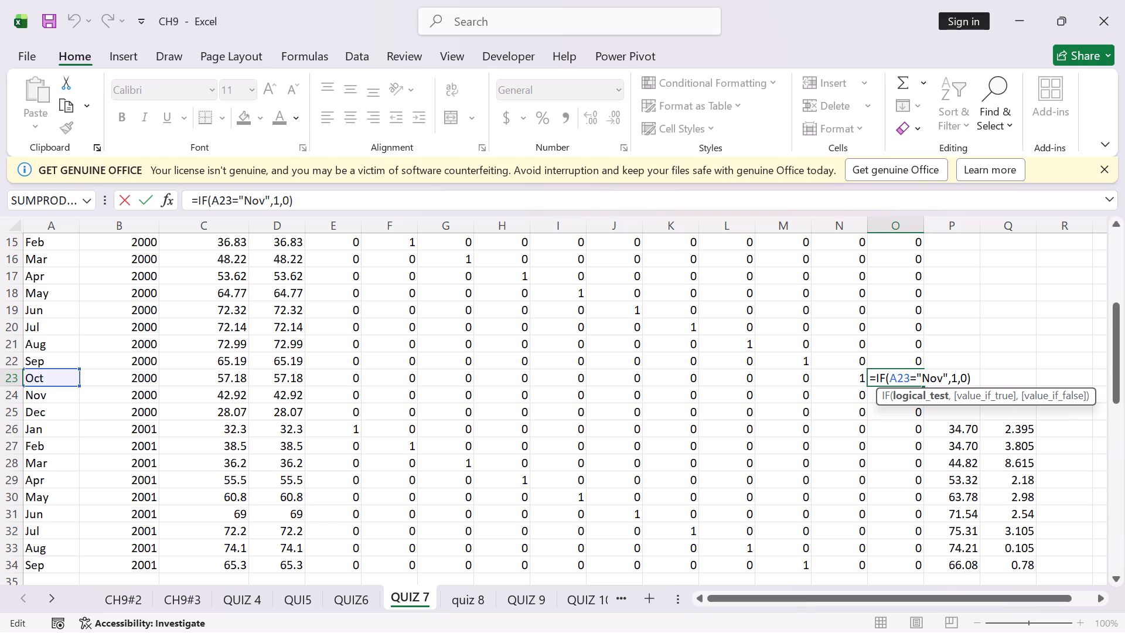
{"action": "left_click", "coordinate": [154, 196]}
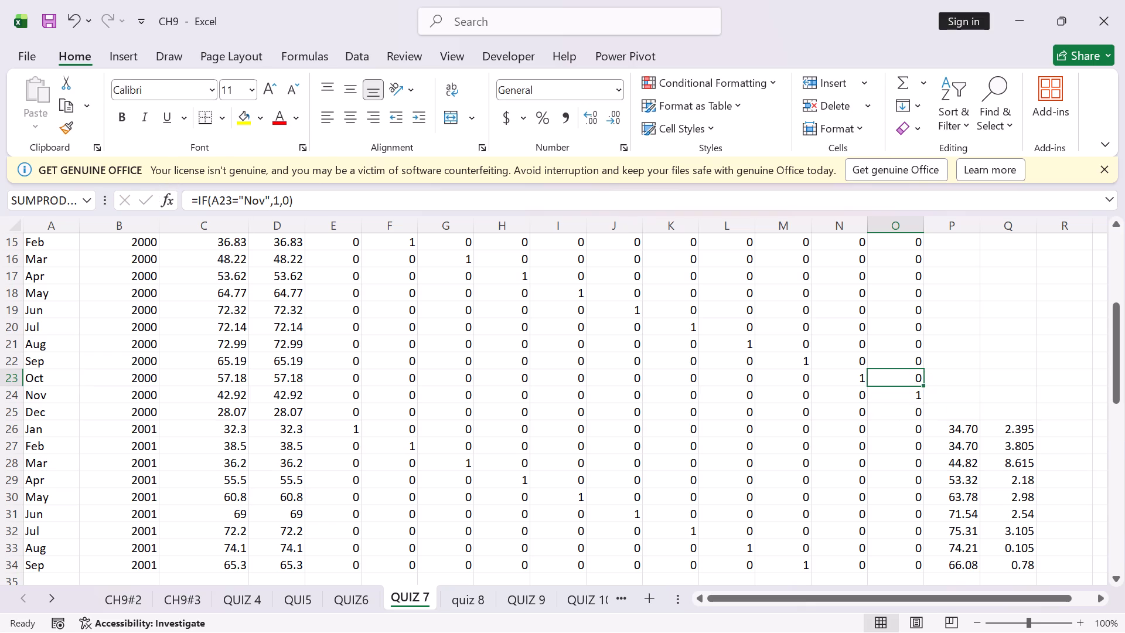
{"action": "double_click", "coordinate": [909, 399]}
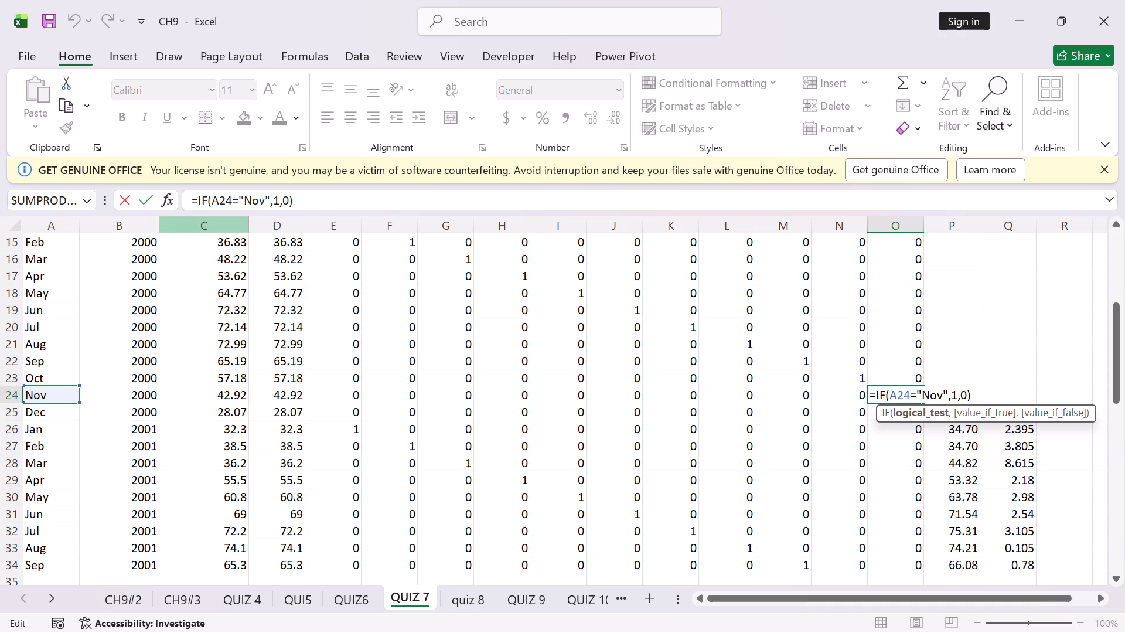
{"action": "left_click", "coordinate": [151, 196]}
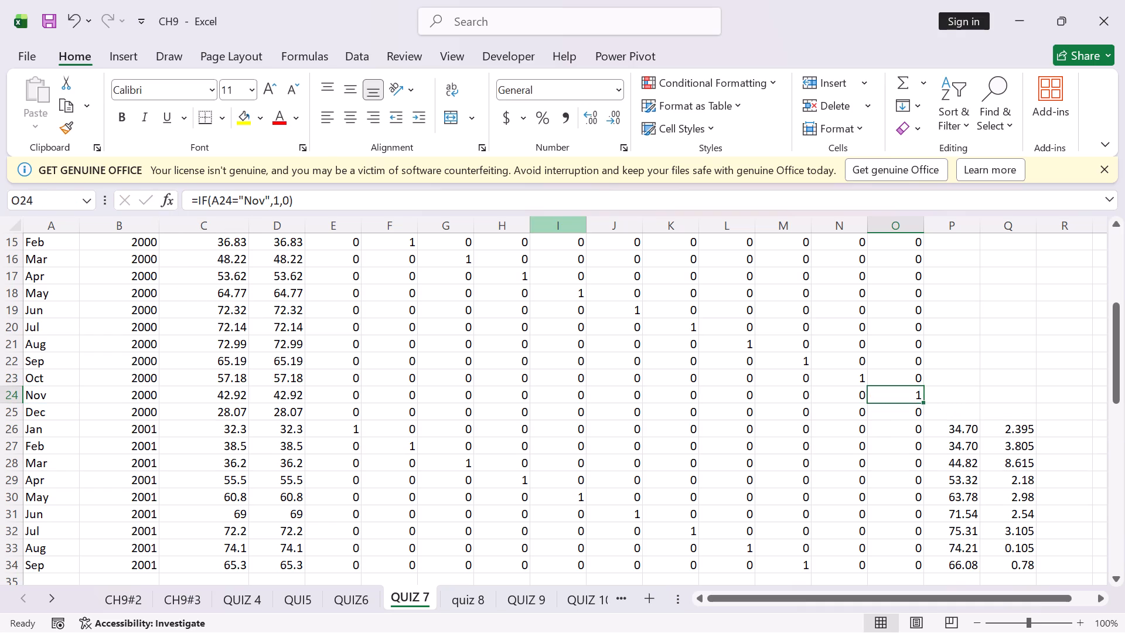
{"action": "double_click", "coordinate": [853, 326]}
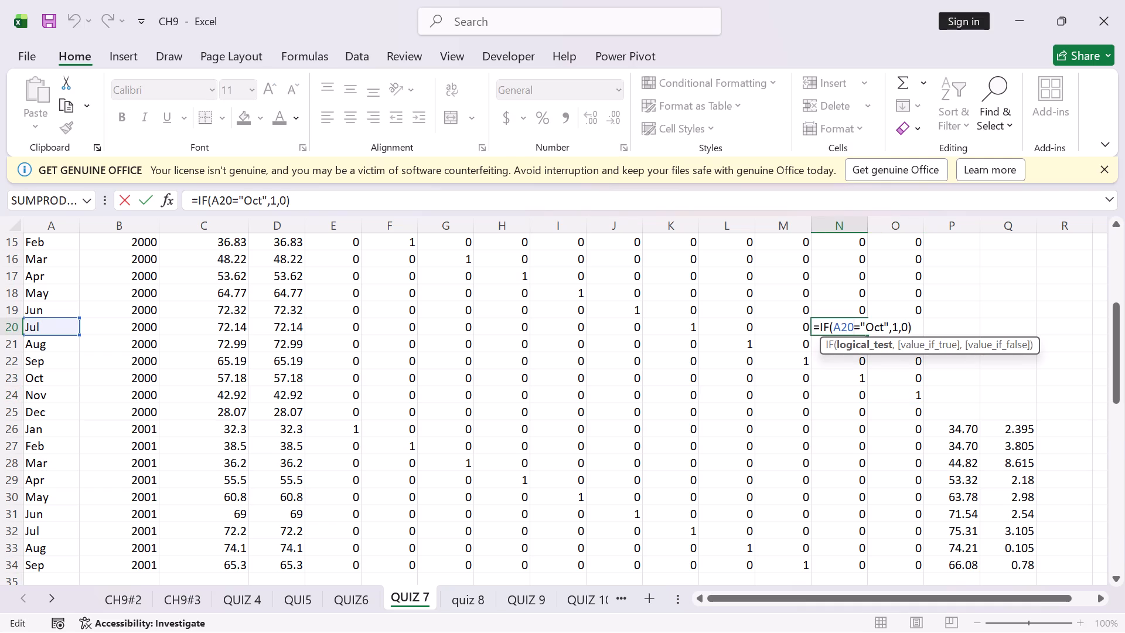
{"action": "left_click", "coordinate": [144, 196]}
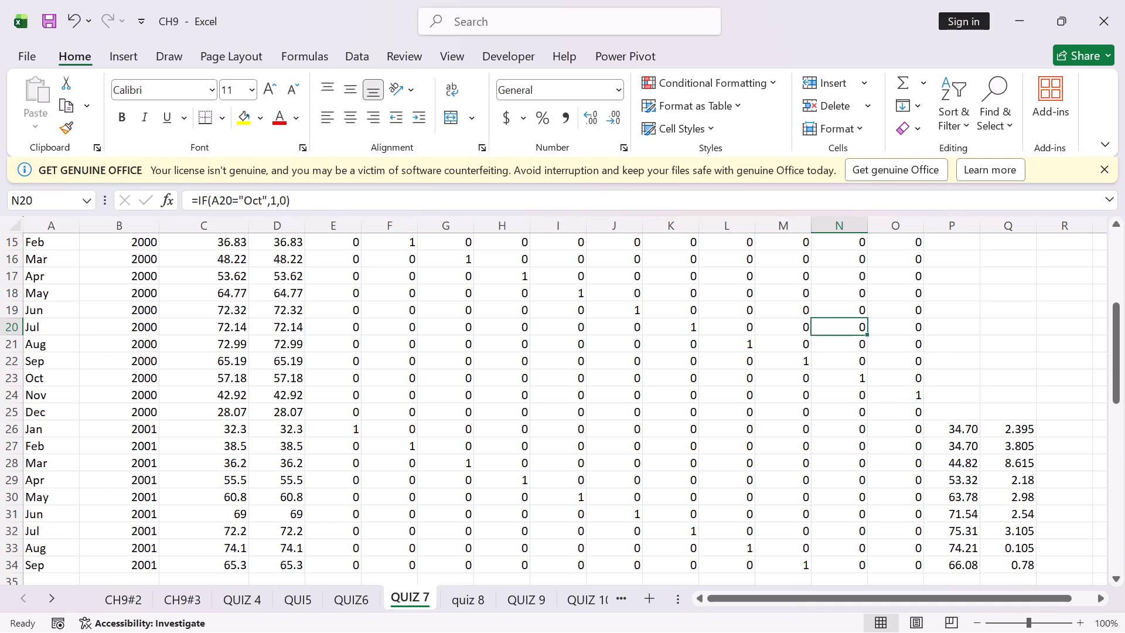
Examine the July dummy-variable IF formula in the September 2000 row, cell K22.
{"action": "double_click", "coordinate": [696, 364]}
{"action": "double_click", "coordinate": [690, 362]}
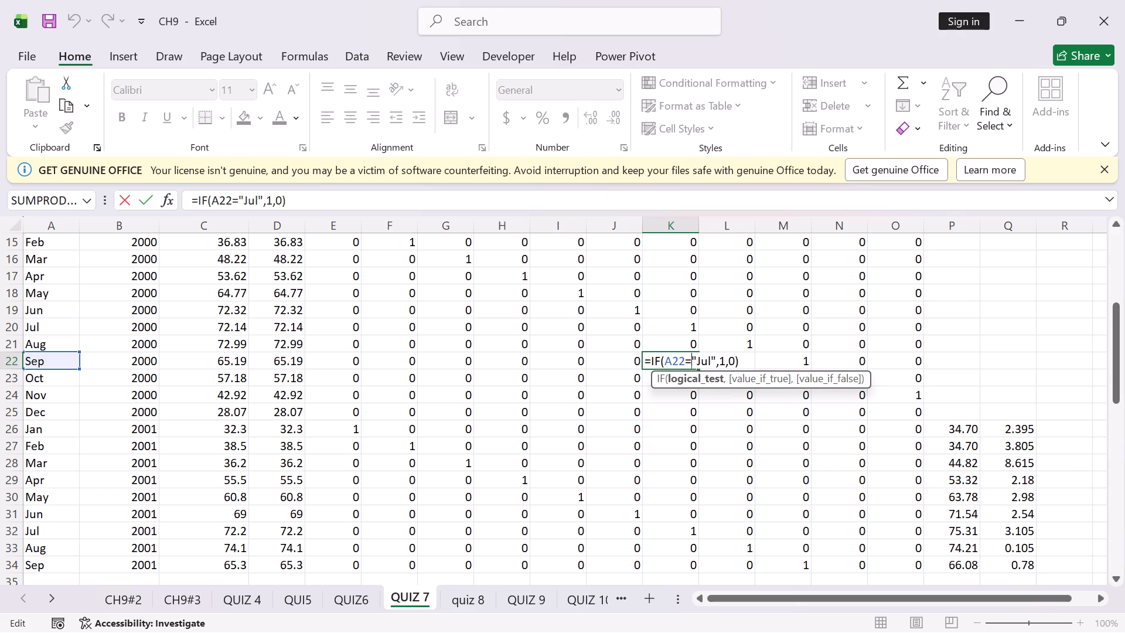
{"action": "left_click", "coordinate": [152, 196]}
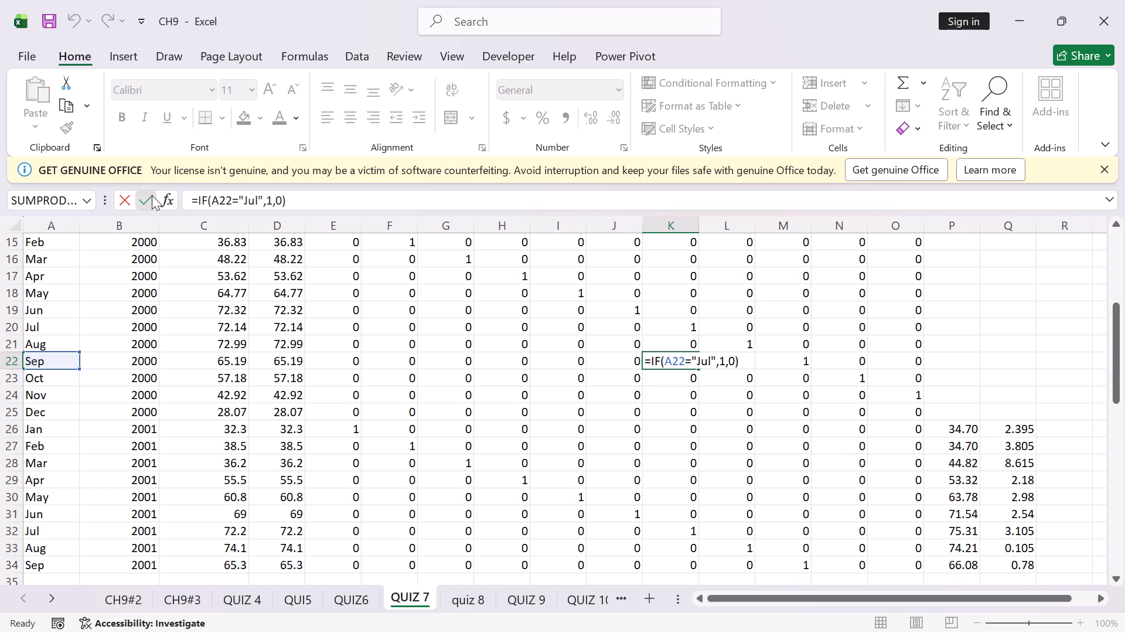
Examine the May dummy-variable IF formulas in column I, cells I22, I23 and I25 to I27.
{"action": "double_click", "coordinate": [585, 366]}
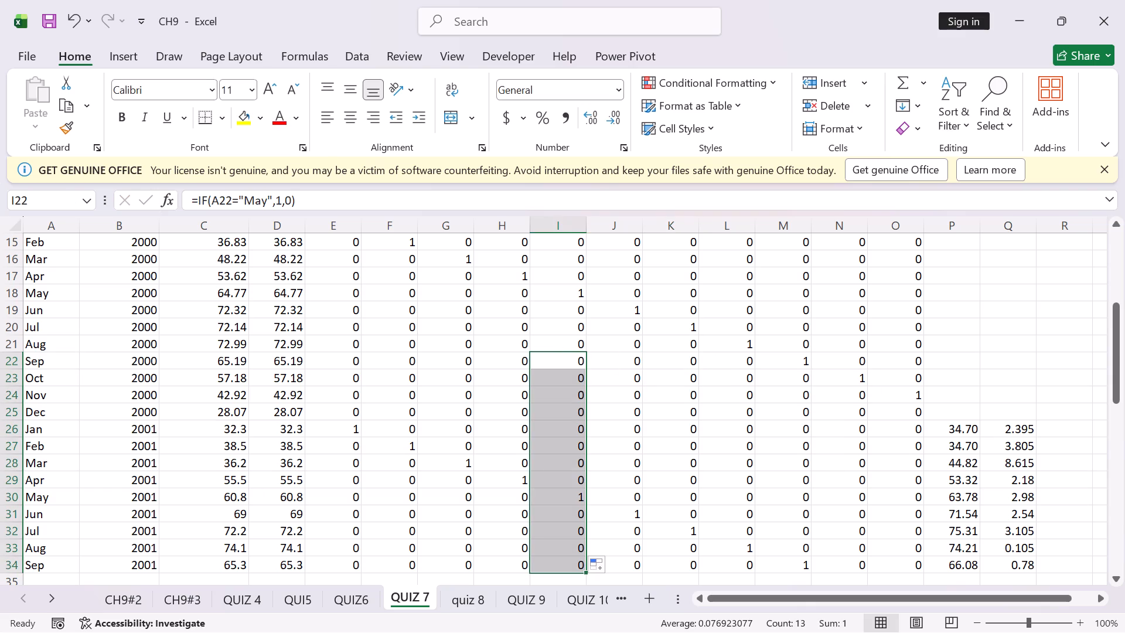
{"action": "double_click", "coordinate": [574, 361]}
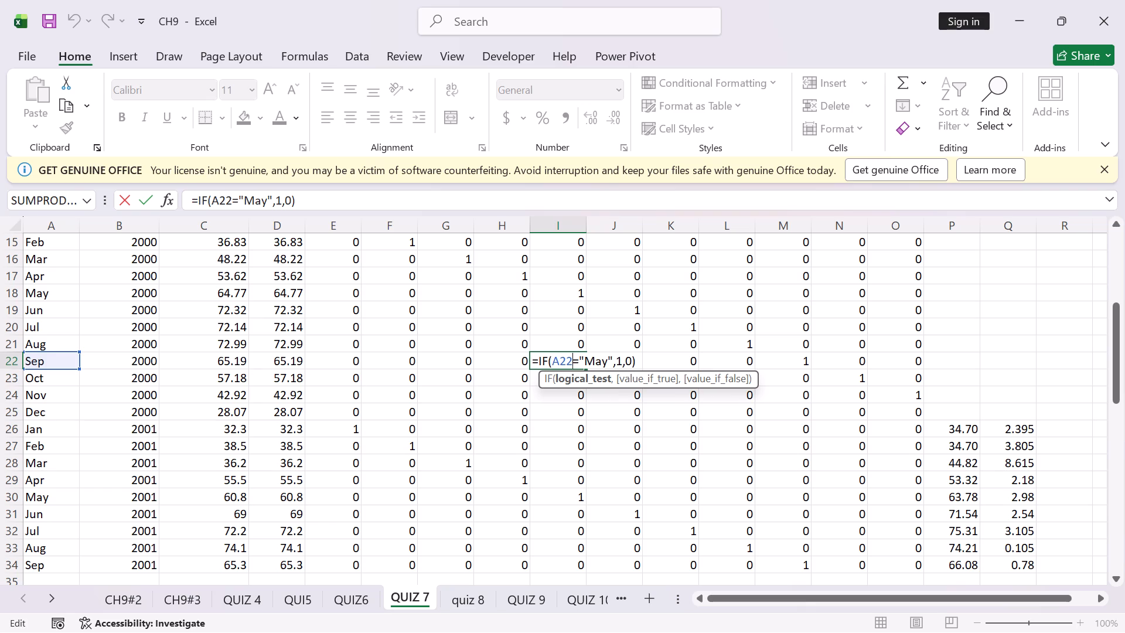
{"action": "left_click", "coordinate": [145, 195]}
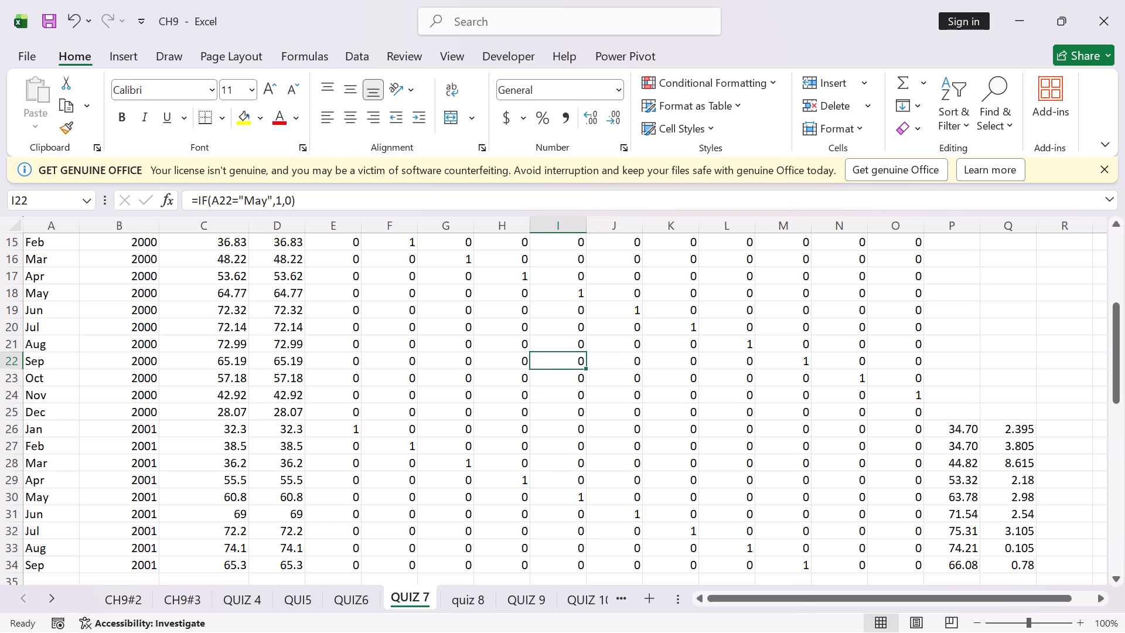
{"action": "double_click", "coordinate": [579, 376]}
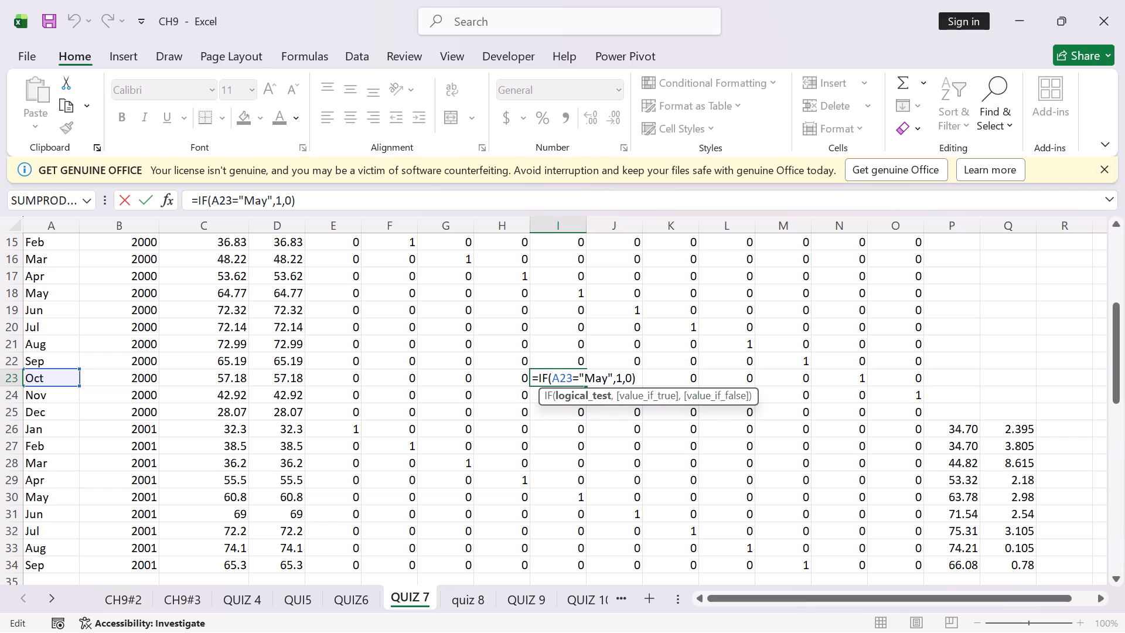
{"action": "left_click", "coordinate": [145, 199]}
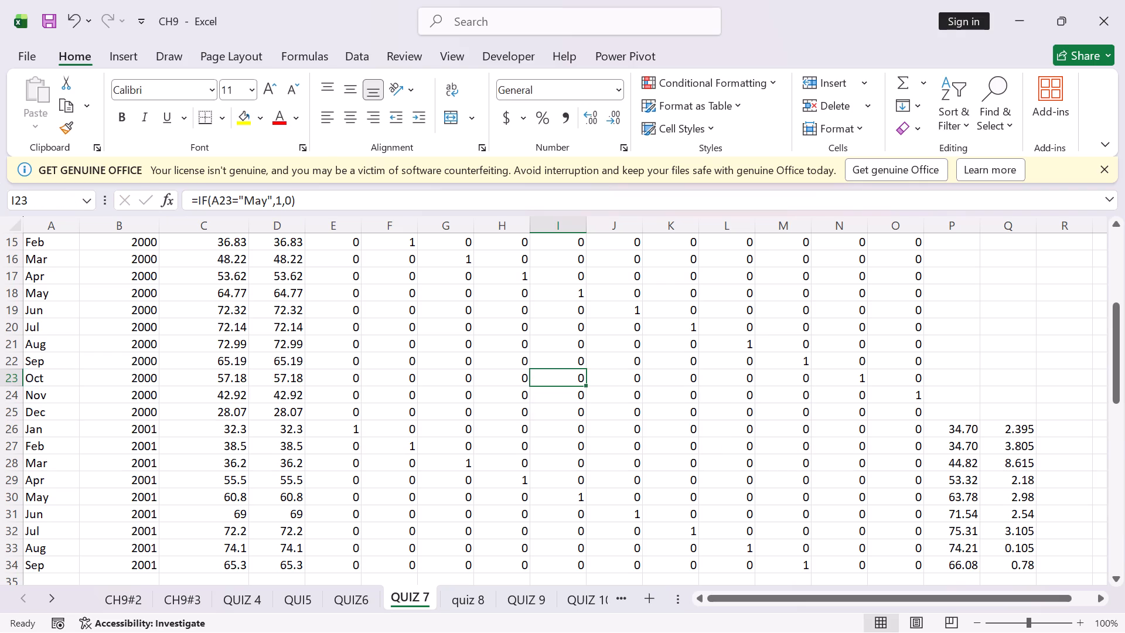
{"action": "double_click", "coordinate": [579, 409]}
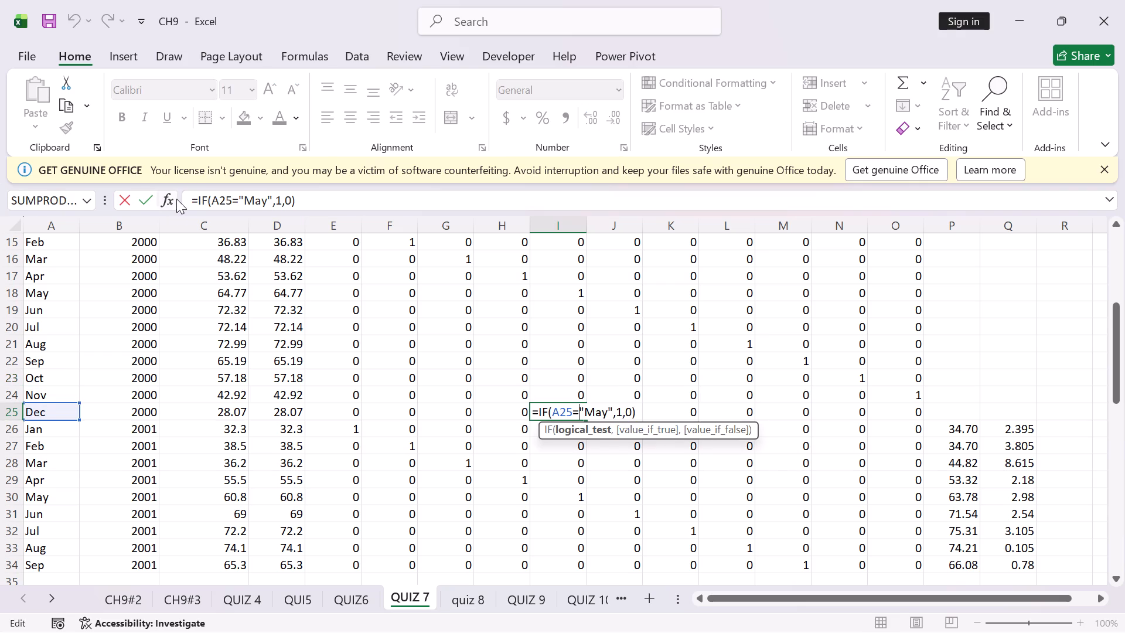
{"action": "left_click", "coordinate": [140, 192]}
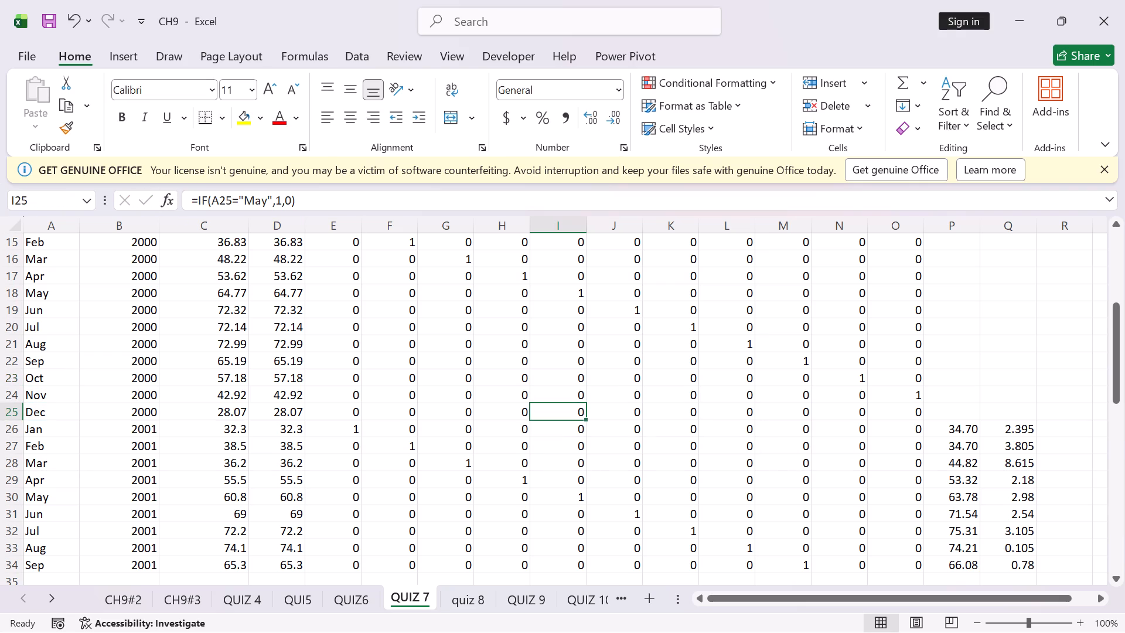
{"action": "double_click", "coordinate": [557, 428]}
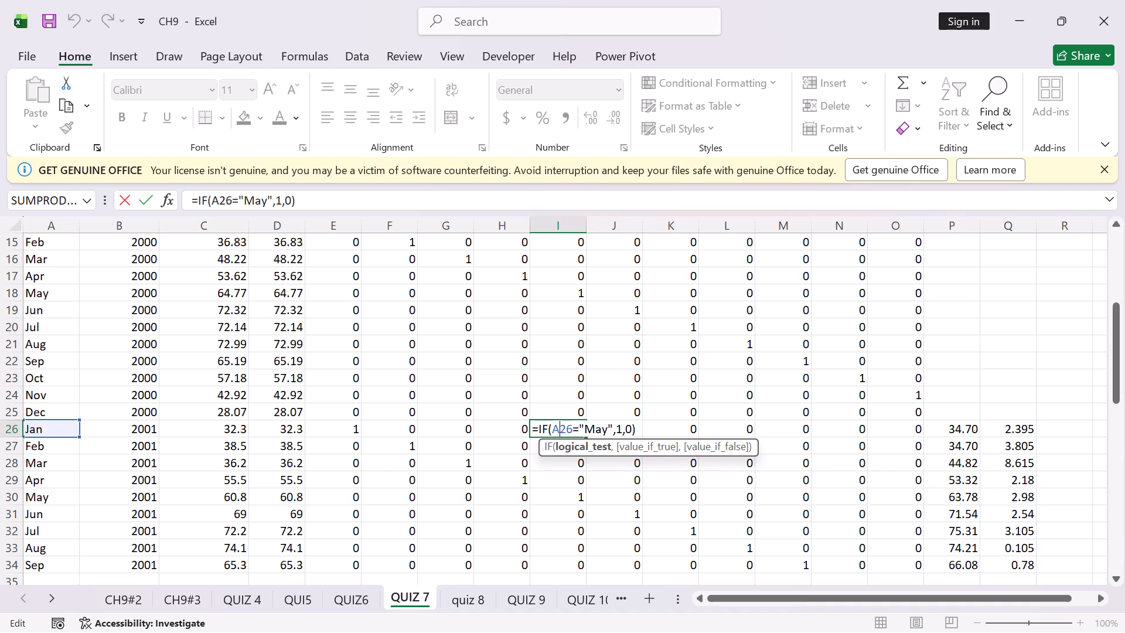
{"action": "left_click", "coordinate": [149, 203]}
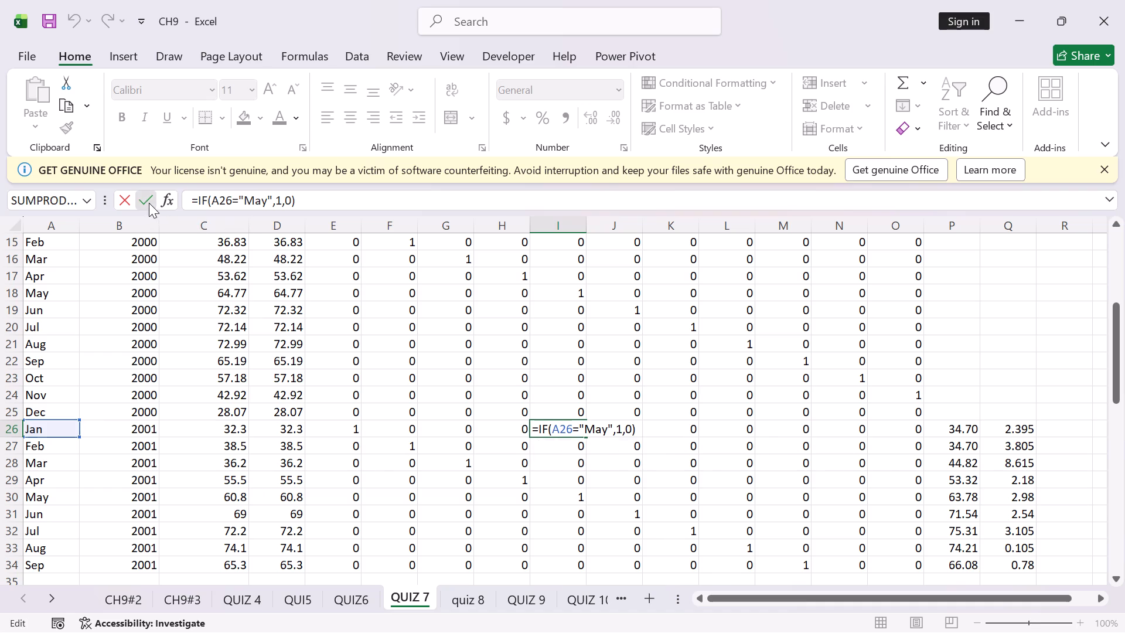
{"action": "double_click", "coordinate": [555, 448]}
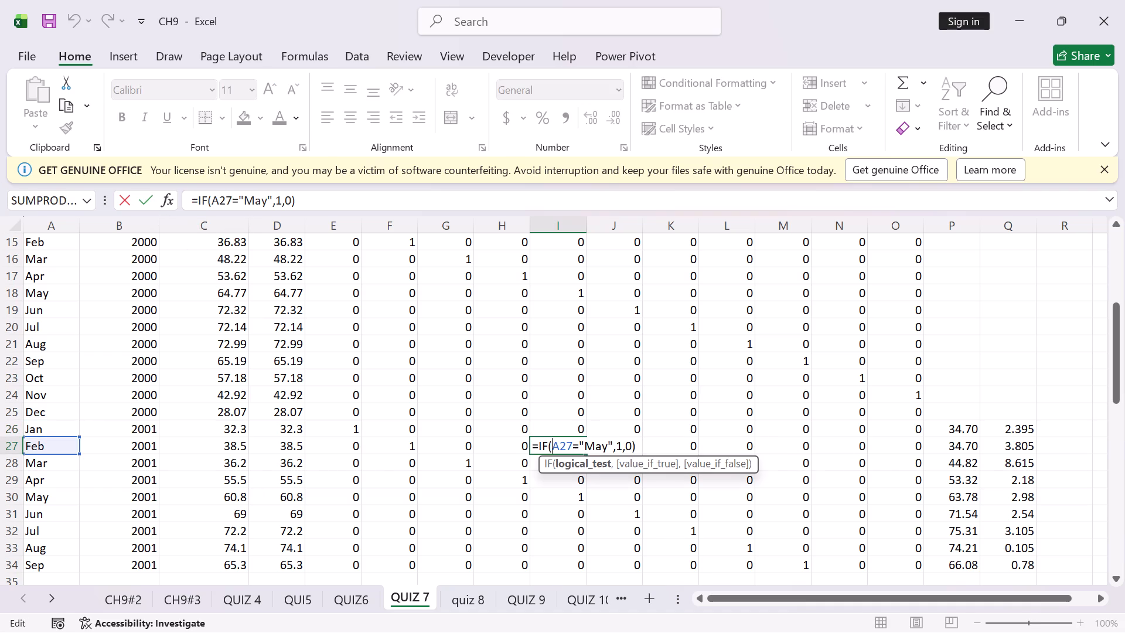
{"action": "left_click", "coordinate": [148, 195]}
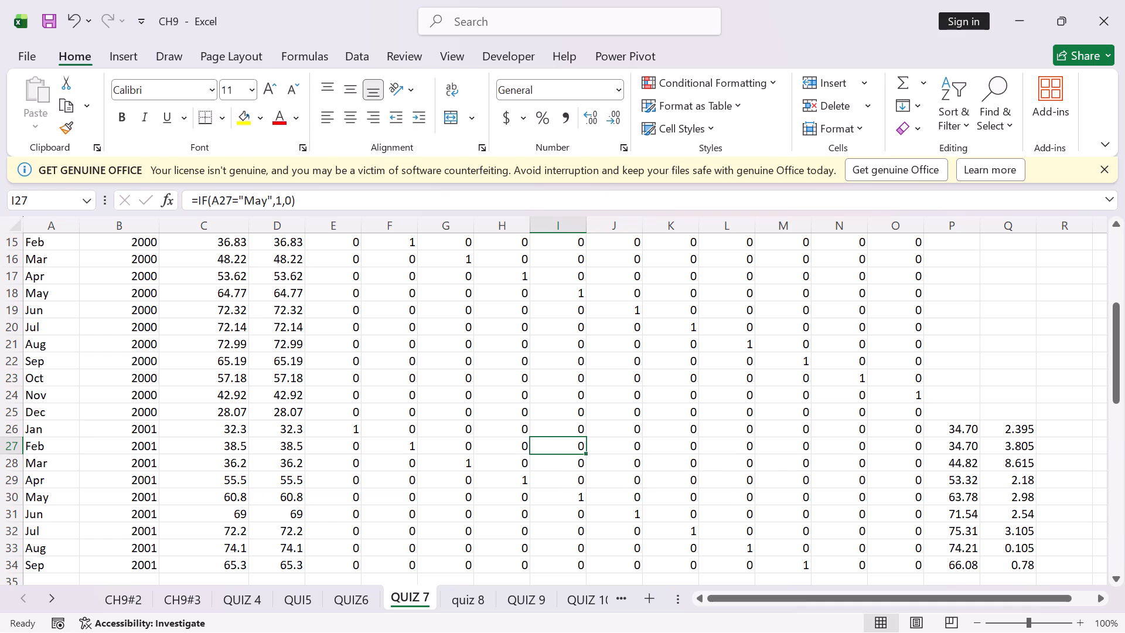
Examine the February dummy-variable IF formula in the January 2001 row, cell F26.
{"action": "double_click", "coordinate": [418, 434]}
{"action": "left_click", "coordinate": [407, 428]}
{"action": "left_click", "coordinate": [407, 428]}
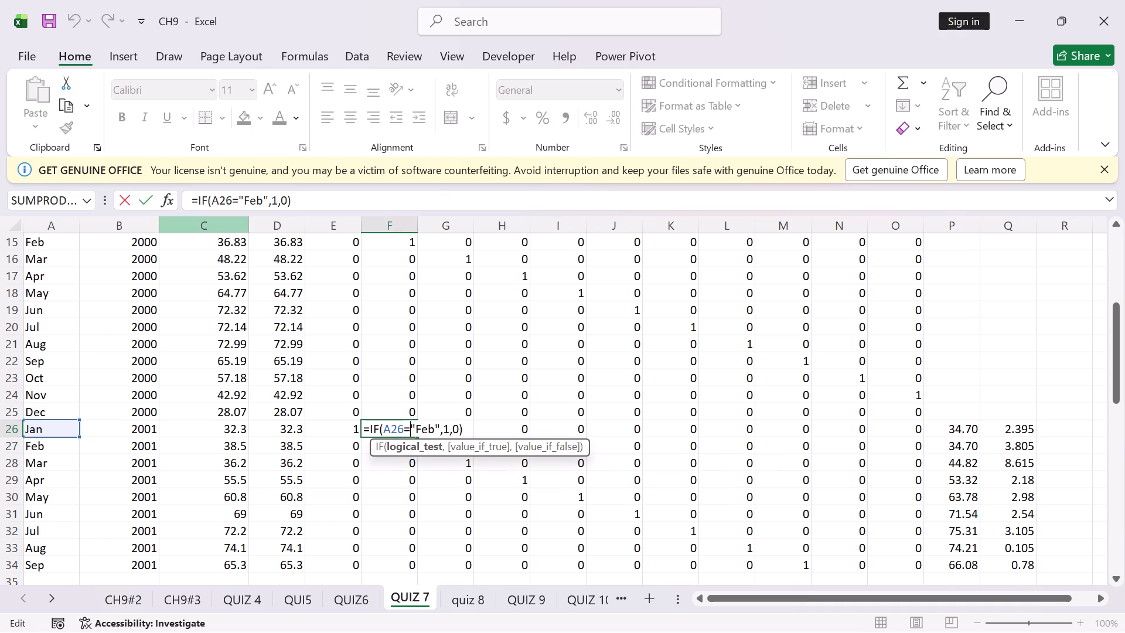
{"action": "left_click", "coordinate": [151, 197]}
Examine the absolute error formula for September 2001 in cell Q34.
{"action": "scroll", "coordinate": [648, 503], "scroll_direction": "down", "scroll_amount": 2}
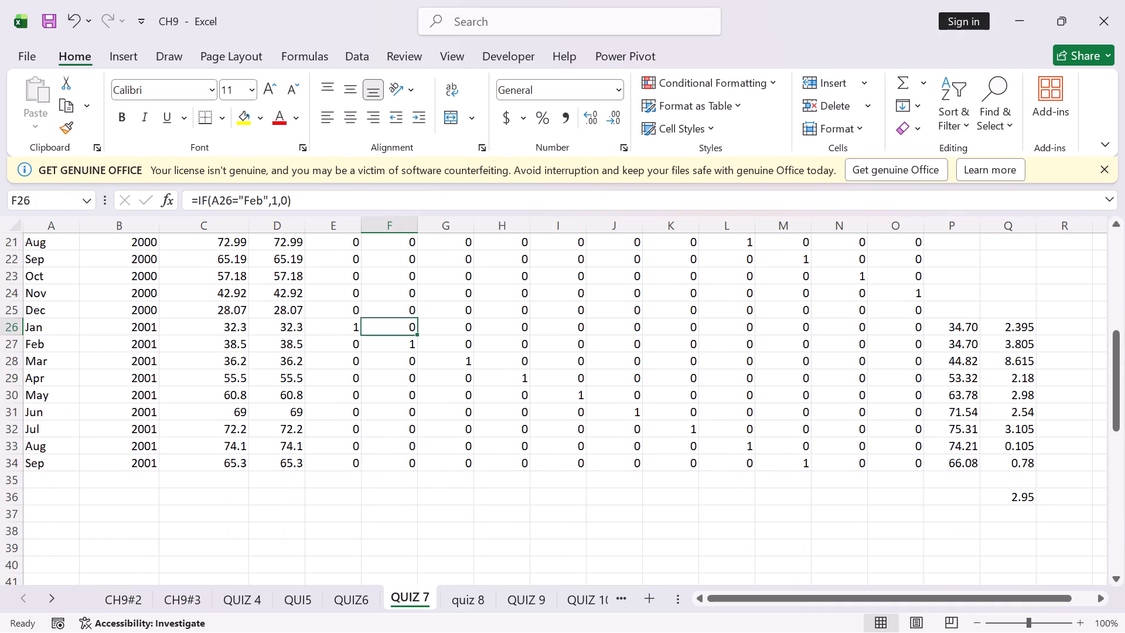
{"action": "scroll", "coordinate": [658, 512], "scroll_direction": "down", "scroll_amount": 2}
{"action": "scroll", "coordinate": [635, 469], "scroll_direction": "down", "scroll_amount": 2}
{"action": "scroll", "coordinate": [601, 469], "scroll_direction": "up", "scroll_amount": 3}
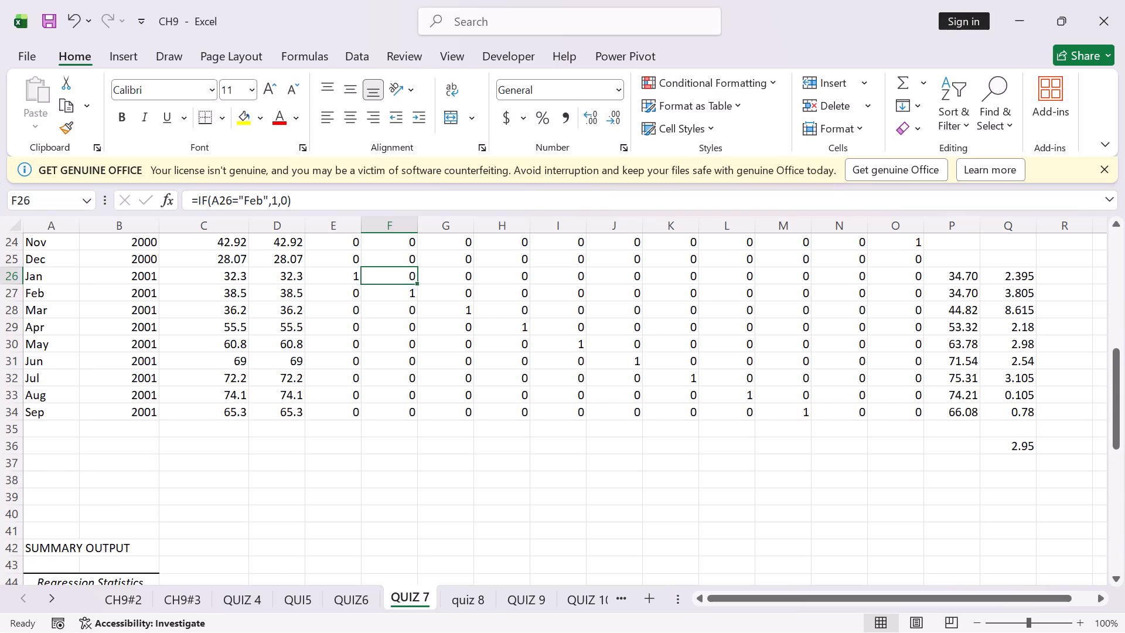
{"action": "double_click", "coordinate": [1016, 405]}
{"action": "double_click", "coordinate": [1014, 408]}
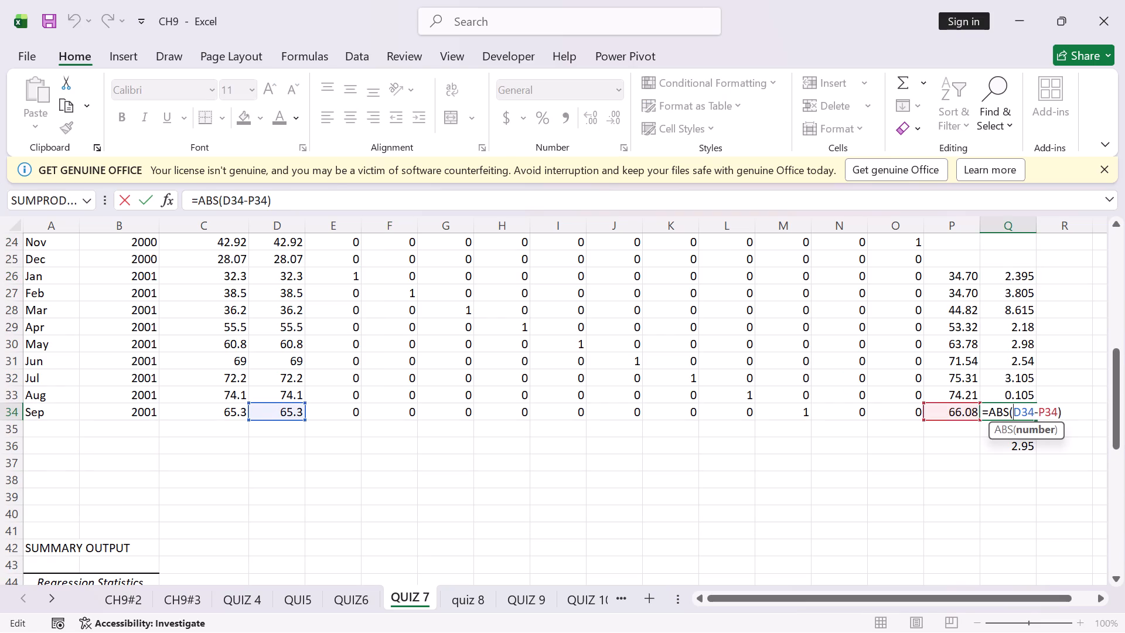
{"action": "left_click", "coordinate": [145, 193]}
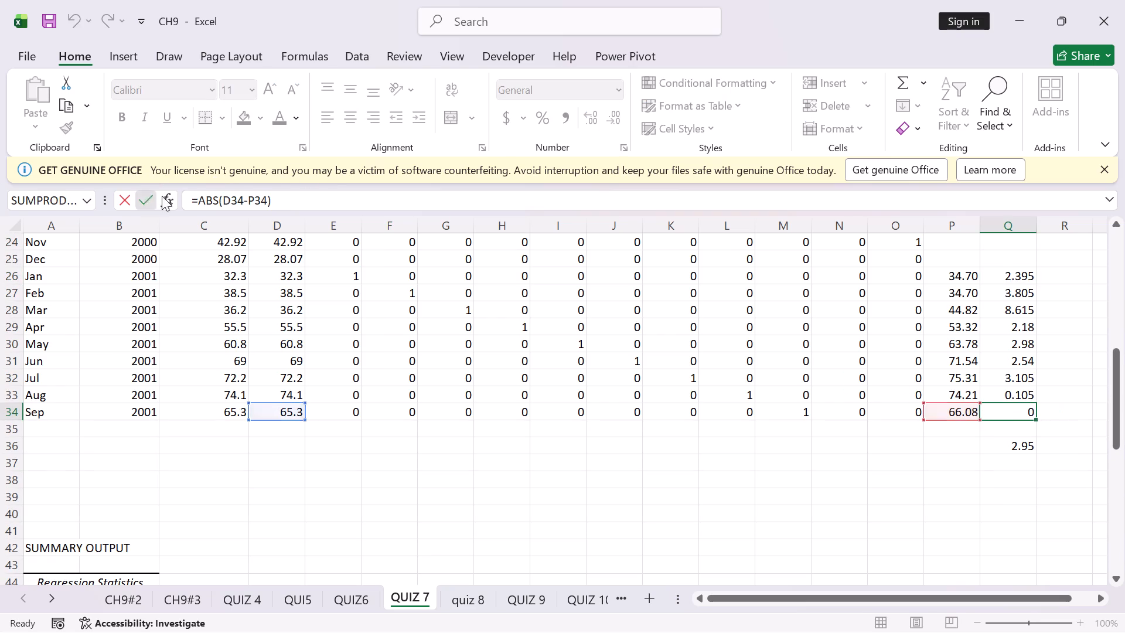
Open the Regression analysis tool, review its input settings against the QUIZ 7 temperature and dummy-variable data, and close it without running it.
{"action": "left_click", "coordinate": [360, 55]}
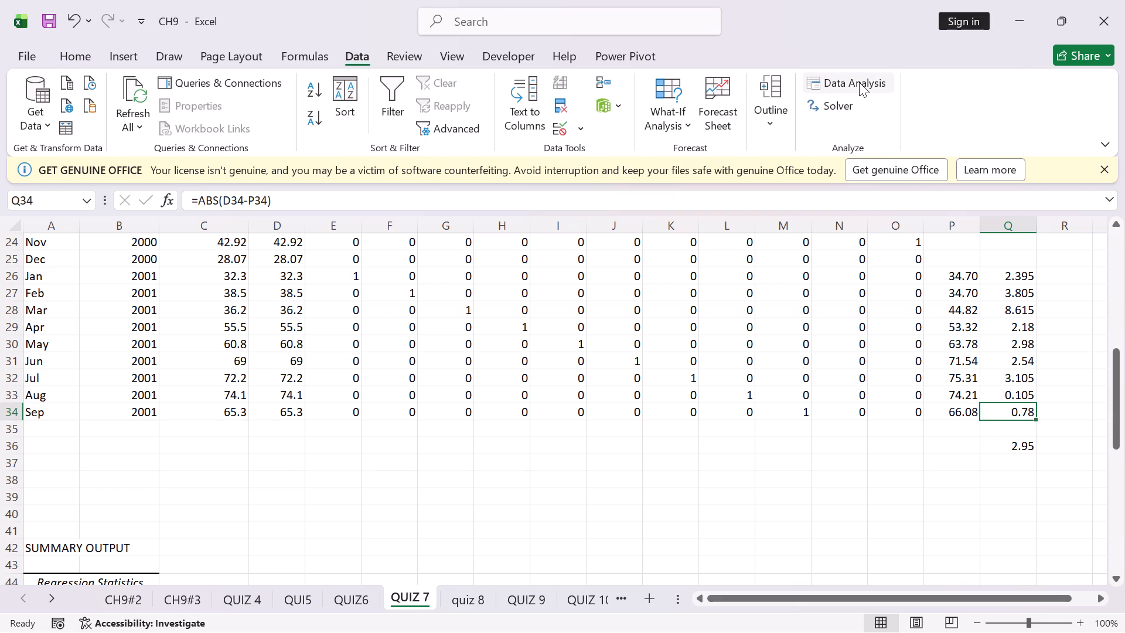
{"action": "left_click", "coordinate": [859, 81]}
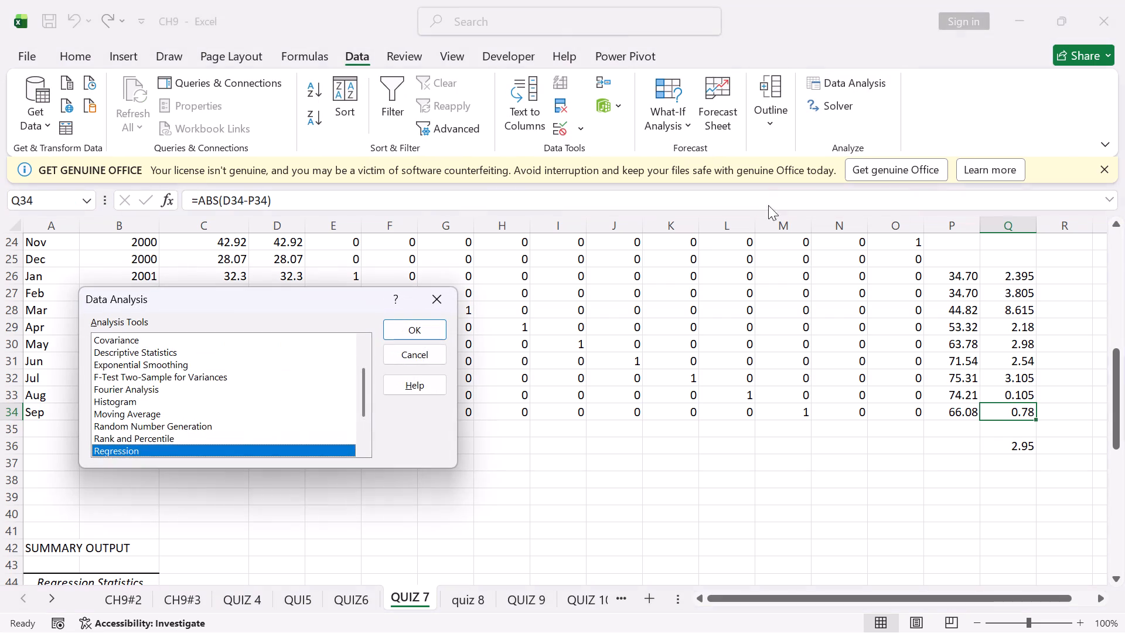
{"action": "left_click", "coordinate": [419, 328]}
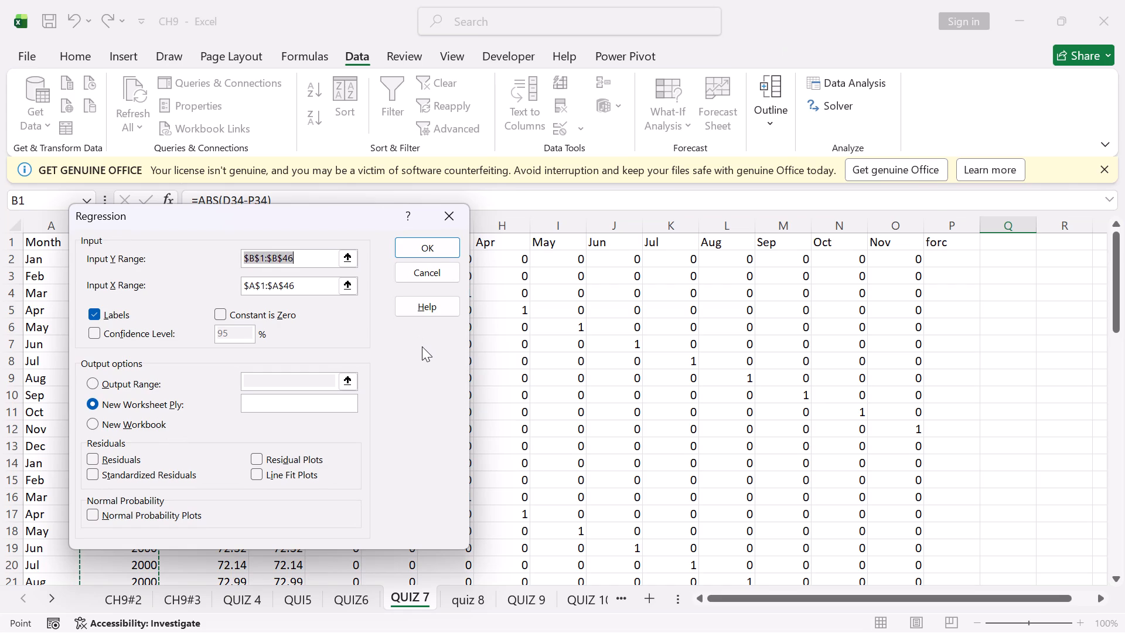
{"action": "scroll", "coordinate": [639, 357], "scroll_direction": "down", "scroll_amount": 5}
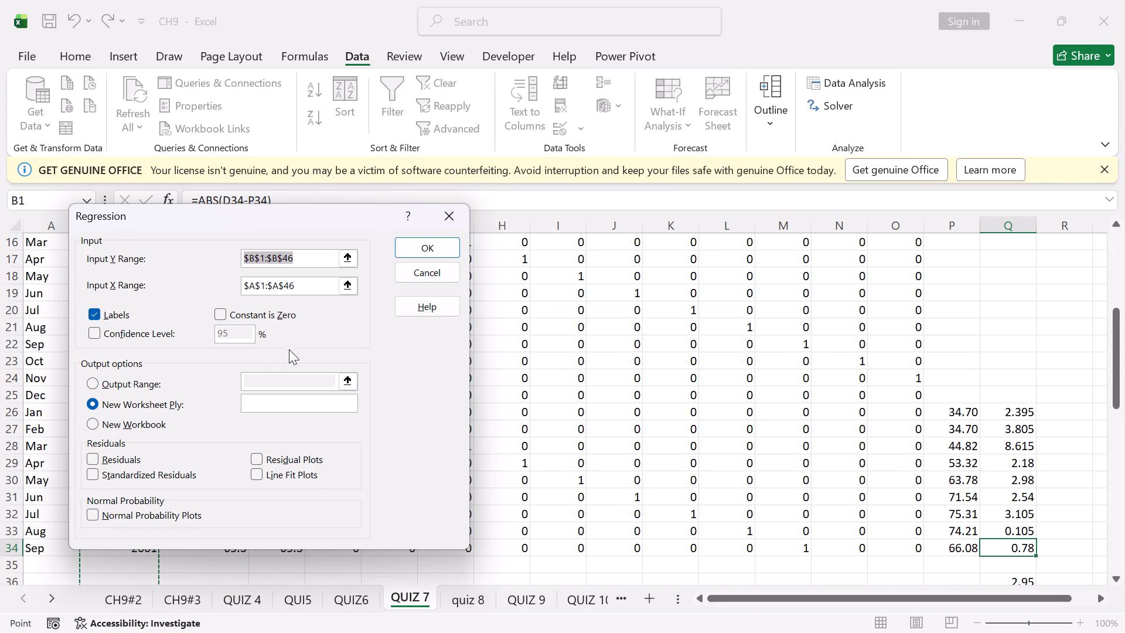
{"action": "scroll", "coordinate": [615, 375], "scroll_direction": "up", "scroll_amount": 3}
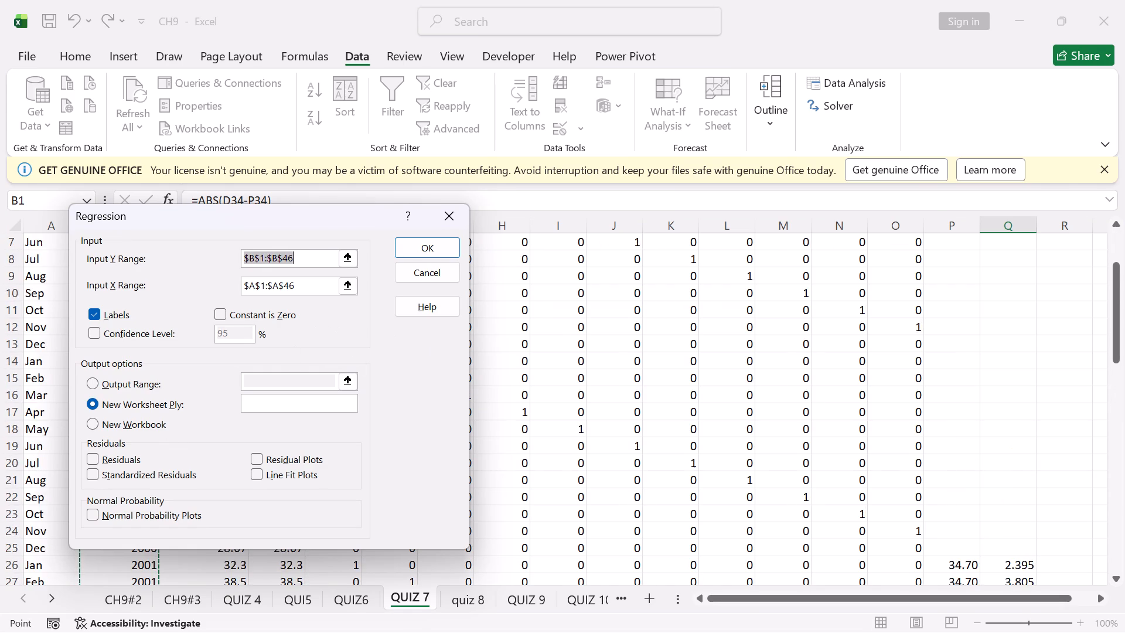
{"action": "scroll", "coordinate": [615, 375], "scroll_direction": "up", "scroll_amount": 3}
{"action": "left_click_drag", "start_coordinate": [169, 217], "coordinate": [173, 218]}
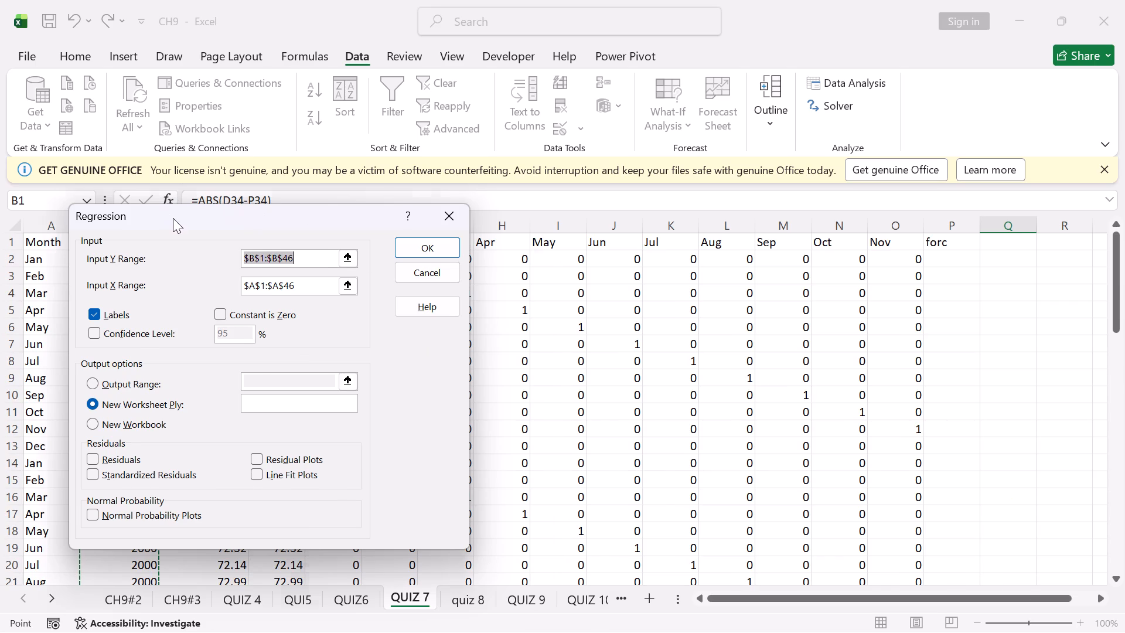
{"action": "left_click_drag", "start_coordinate": [173, 218], "coordinate": [389, 241]}
{"action": "scroll", "coordinate": [168, 372], "scroll_direction": "up", "scroll_amount": 2}
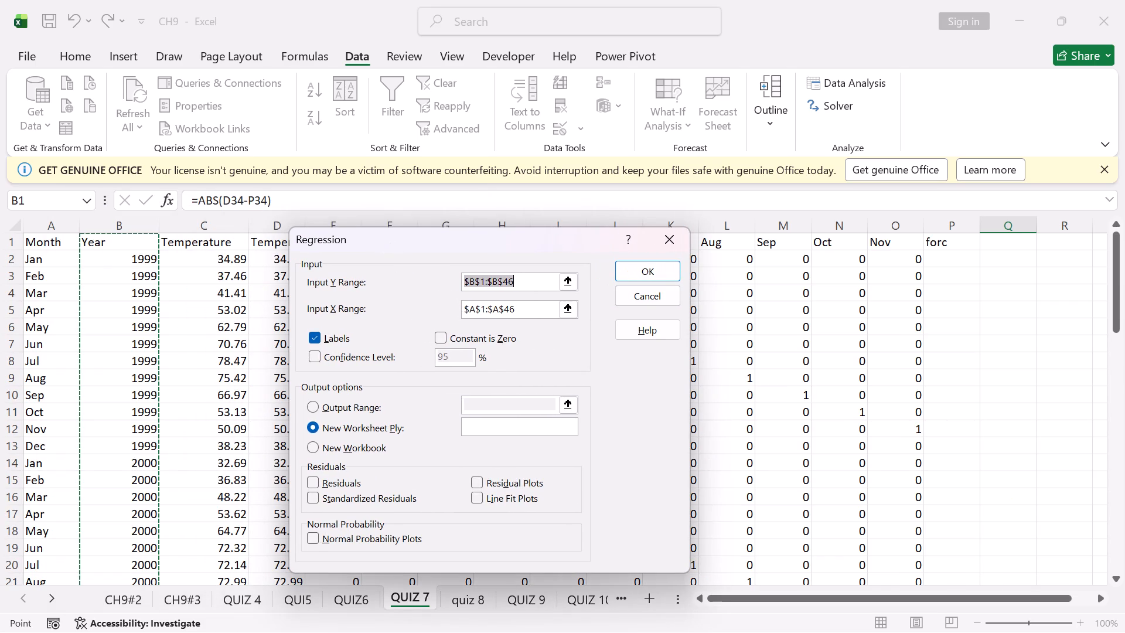
{"action": "scroll", "coordinate": [168, 372], "scroll_direction": "up", "scroll_amount": 1}
{"action": "scroll", "coordinate": [173, 367], "scroll_direction": "down", "scroll_amount": 7}
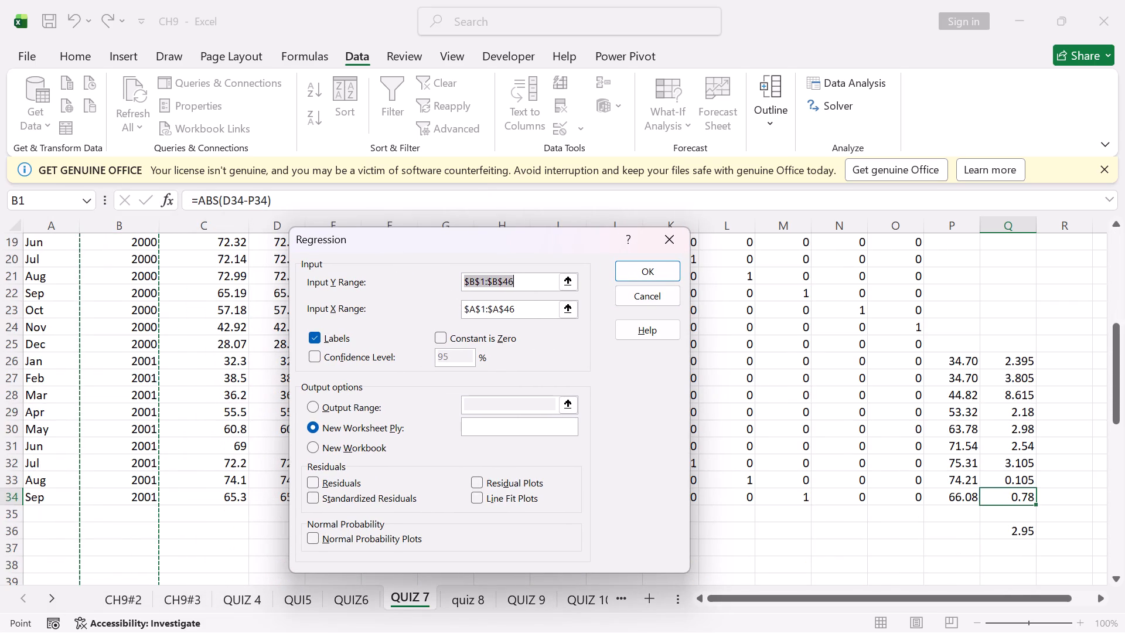
{"action": "scroll", "coordinate": [173, 367], "scroll_direction": "down", "scroll_amount": 8}
{"action": "scroll", "coordinate": [173, 367], "scroll_direction": "up", "scroll_amount": 4}
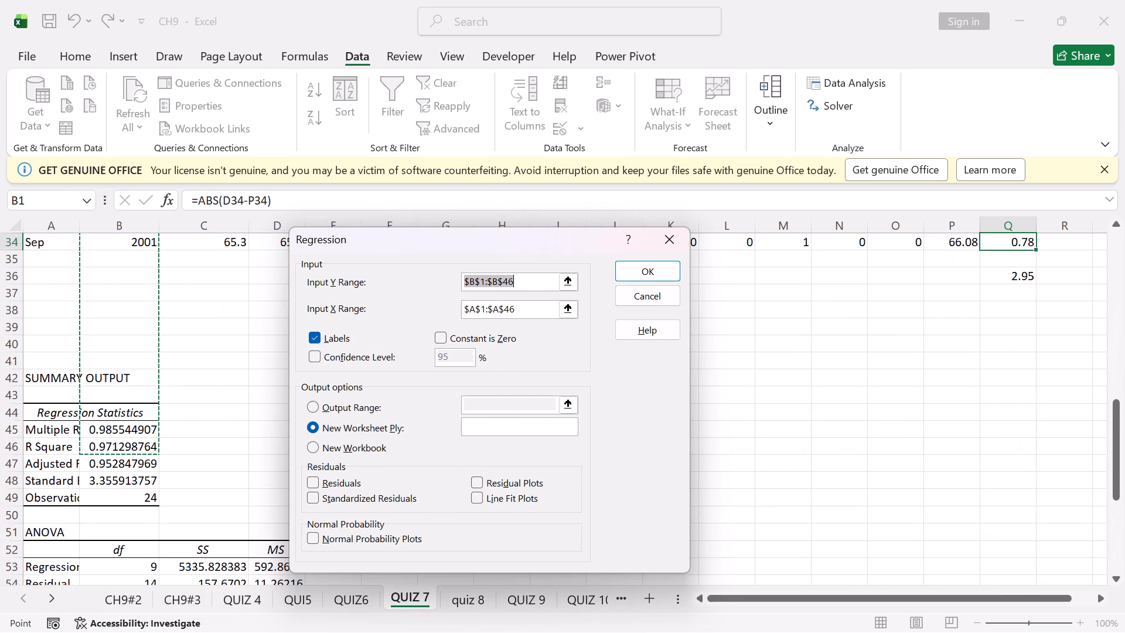
{"action": "scroll", "coordinate": [176, 365], "scroll_direction": "up", "scroll_amount": 7}
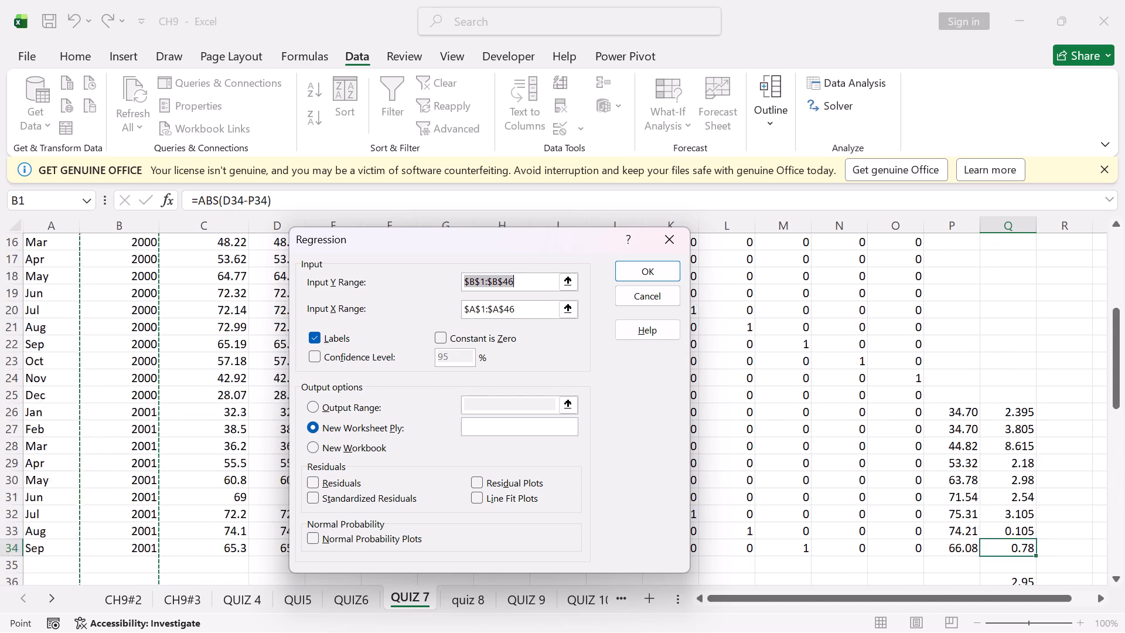
{"action": "scroll", "coordinate": [179, 363], "scroll_direction": "up", "scroll_amount": 5}
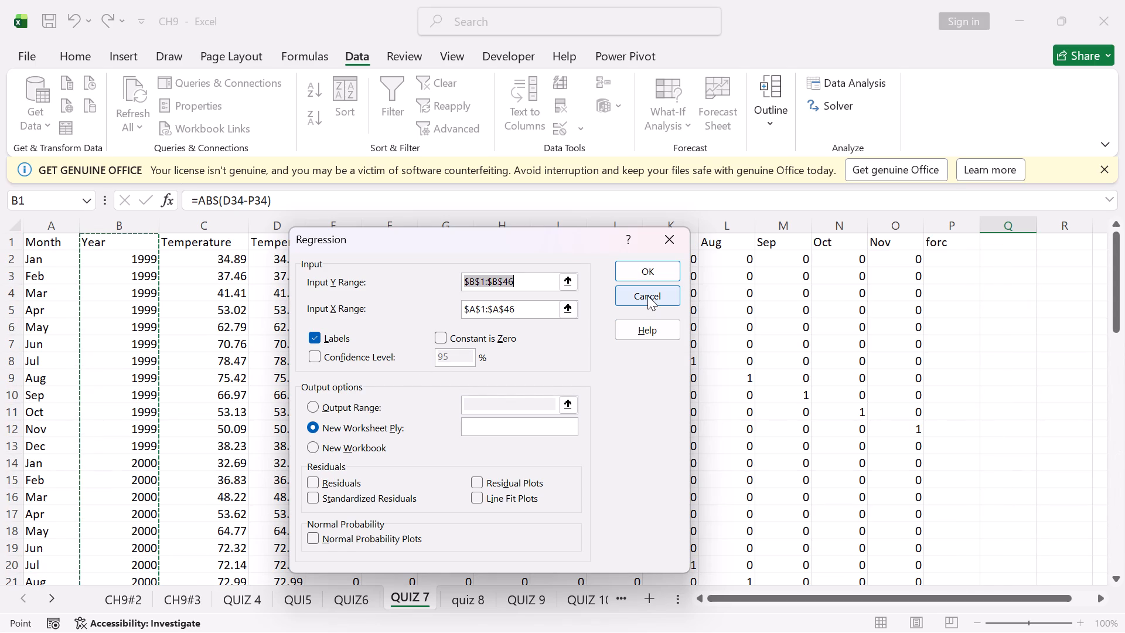
{"action": "left_click", "coordinate": [647, 294]}
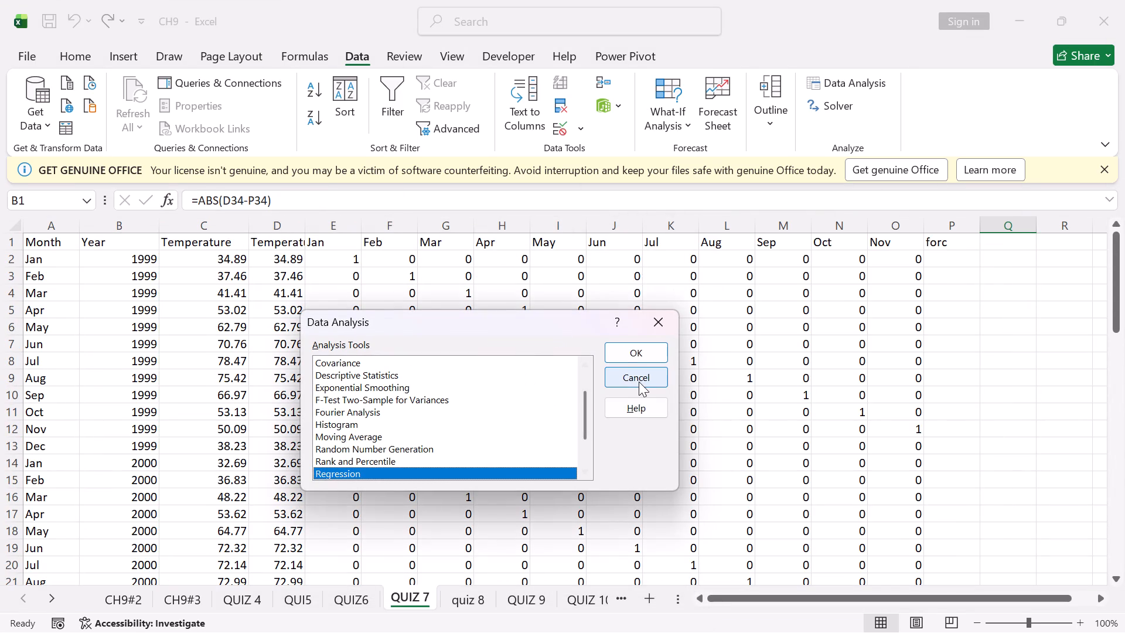
{"action": "left_click", "coordinate": [639, 377]}
Examine the QUIZ 7 regression summary output, including the standard error, the ANOVA table and the coefficients from Intercept to Nov.
{"action": "scroll", "coordinate": [532, 378], "scroll_direction": "up", "scroll_amount": 8}
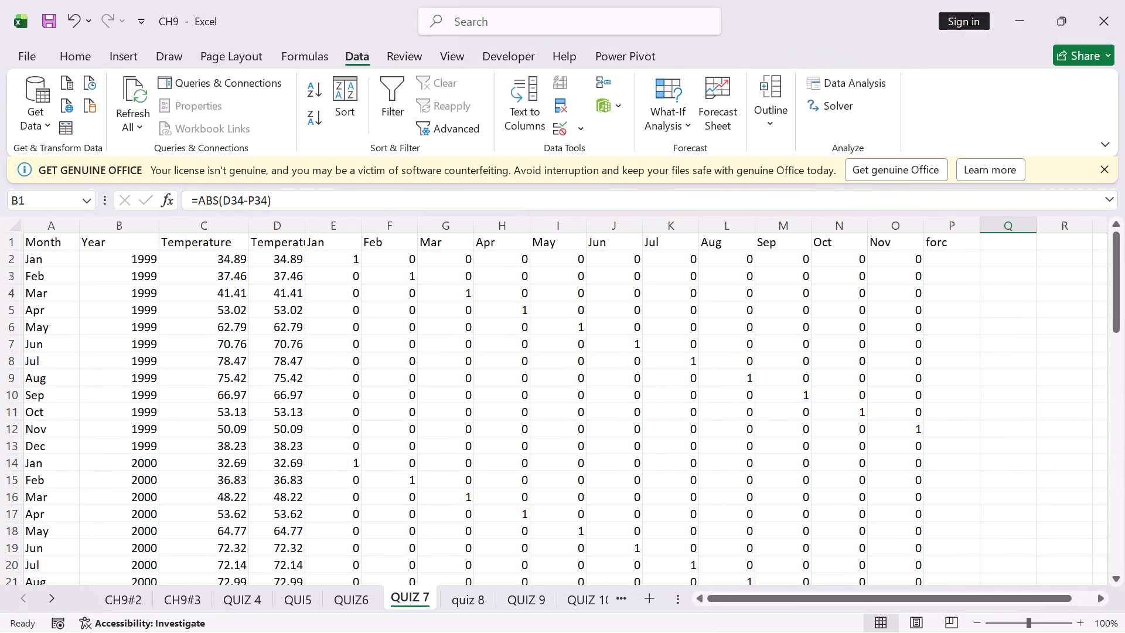
{"action": "scroll", "coordinate": [529, 406], "scroll_direction": "up", "scroll_amount": 4}
{"action": "left_click", "coordinate": [653, 392]}
{"action": "scroll", "coordinate": [650, 394], "scroll_direction": "down", "scroll_amount": 9}
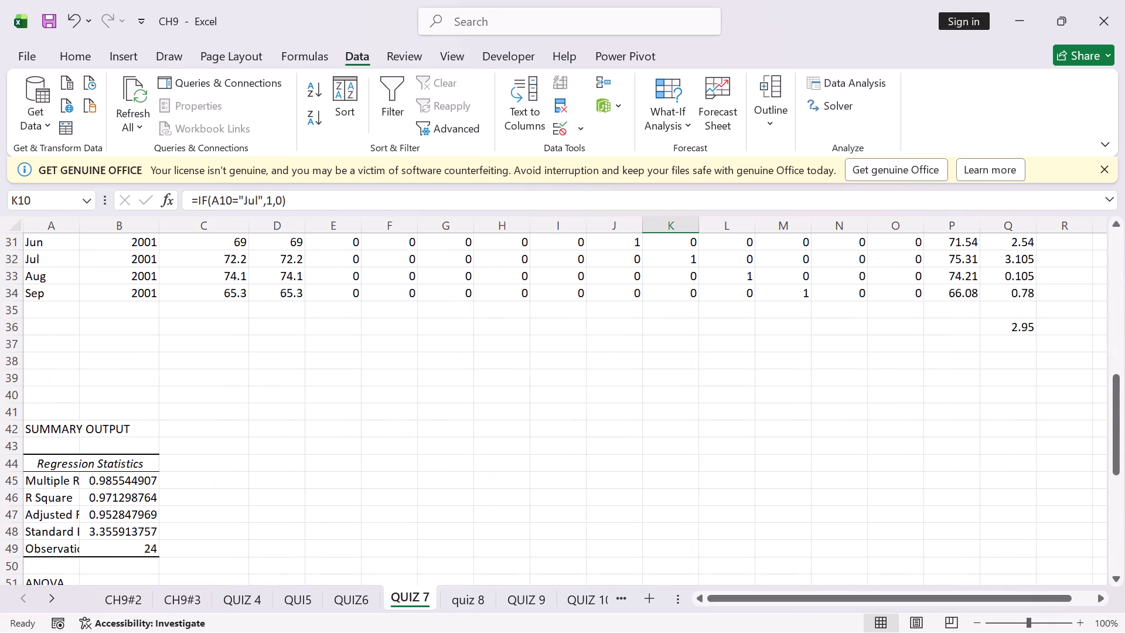
{"action": "scroll", "coordinate": [516, 413], "scroll_direction": "down", "scroll_amount": 4}
{"action": "left_click", "coordinate": [121, 382]}
{"action": "scroll", "coordinate": [134, 390], "scroll_direction": "down", "scroll_amount": 2}
{"action": "left_click", "coordinate": [139, 410]}
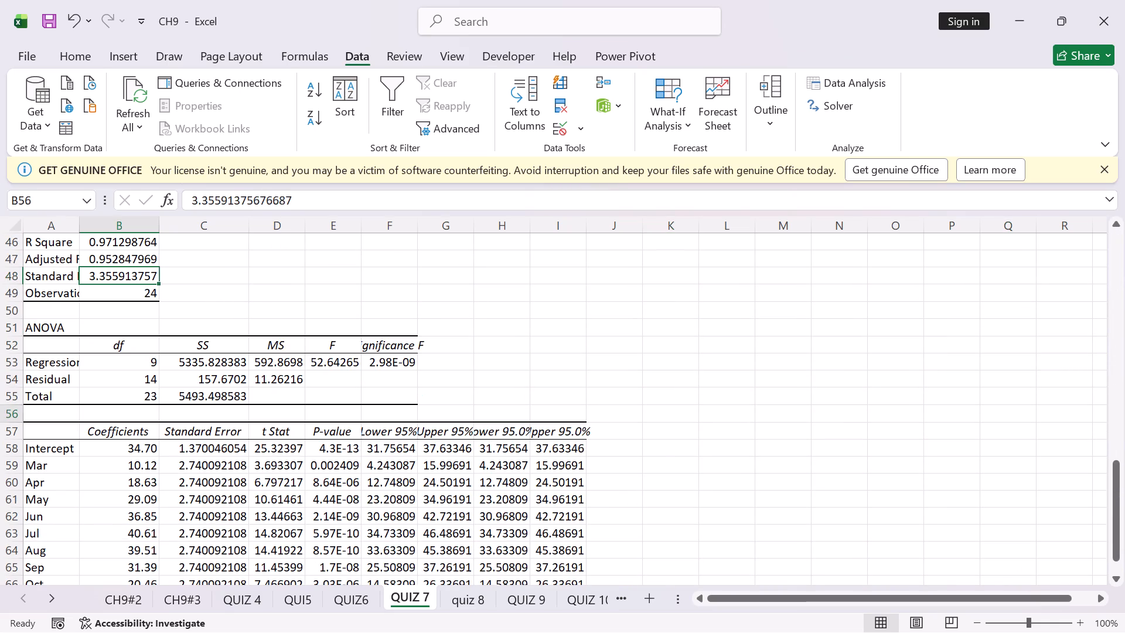
{"action": "left_click", "coordinate": [141, 448]}
{"action": "left_click", "coordinate": [141, 456]}
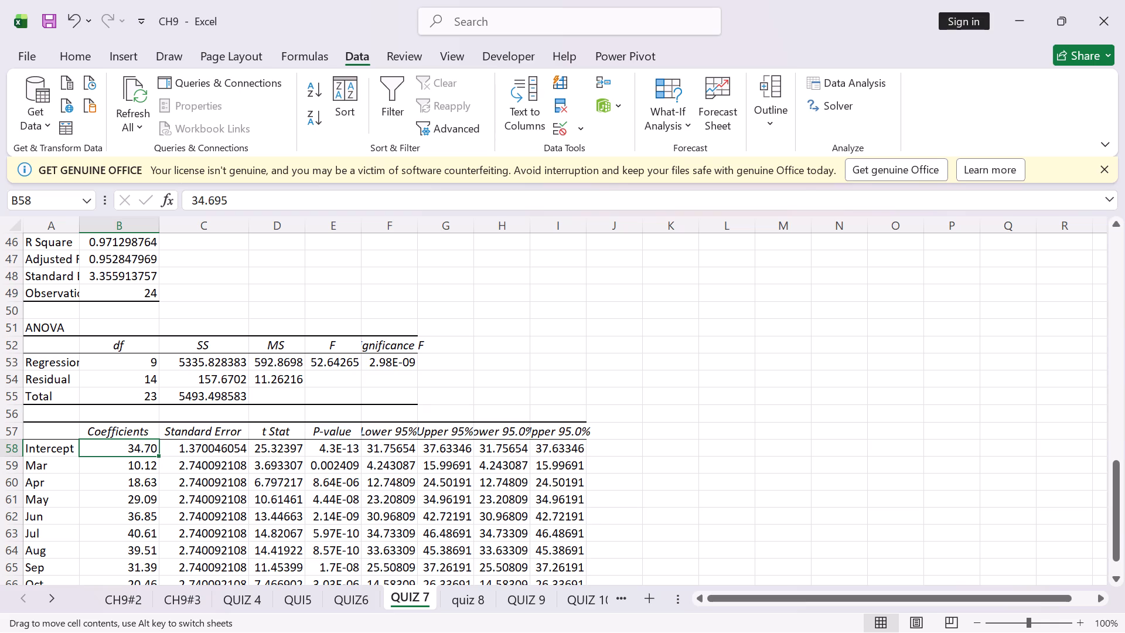
{"action": "scroll", "coordinate": [324, 403], "scroll_direction": "down", "scroll_amount": 2}
{"action": "scroll", "coordinate": [488, 449], "scroll_direction": "down", "scroll_amount": 1}
{"action": "left_click", "coordinate": [363, 433]}
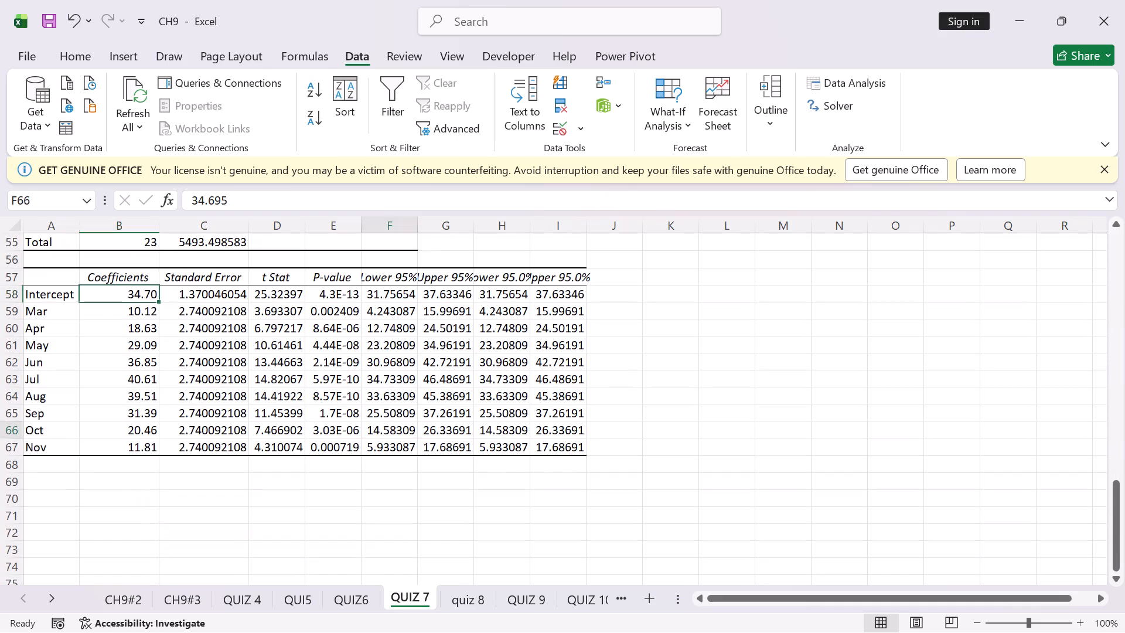
Examine the May 2001 forecast formula in cell P30, which combines the regression coefficients with the monthly dummy variables.
{"action": "scroll", "coordinate": [382, 427], "scroll_direction": "up", "scroll_amount": 12}
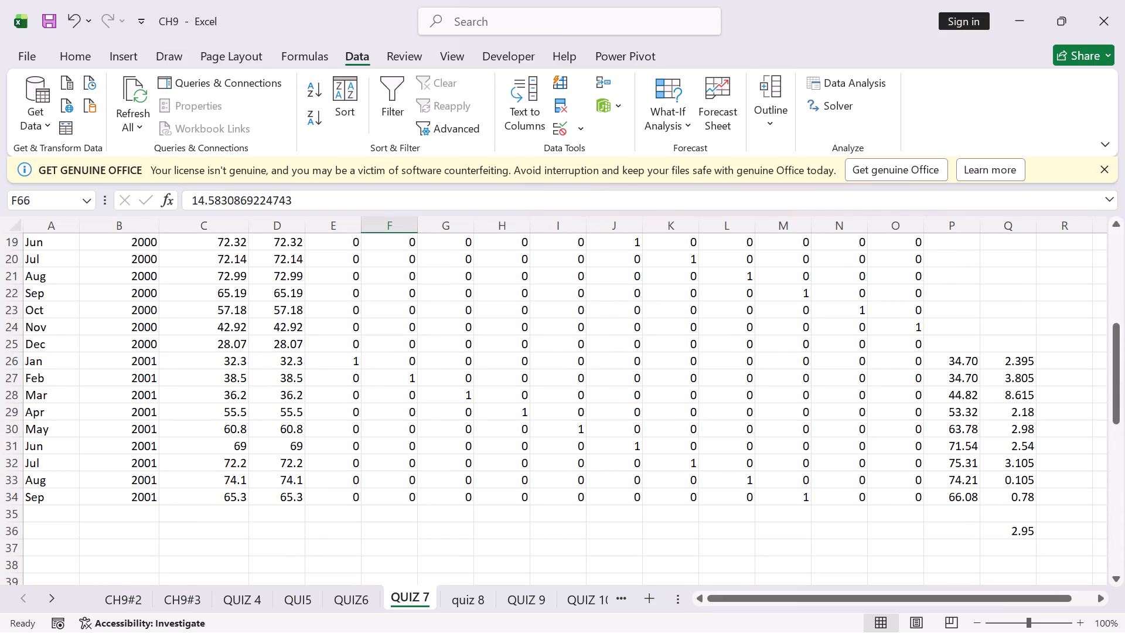
{"action": "double_click", "coordinate": [950, 427]}
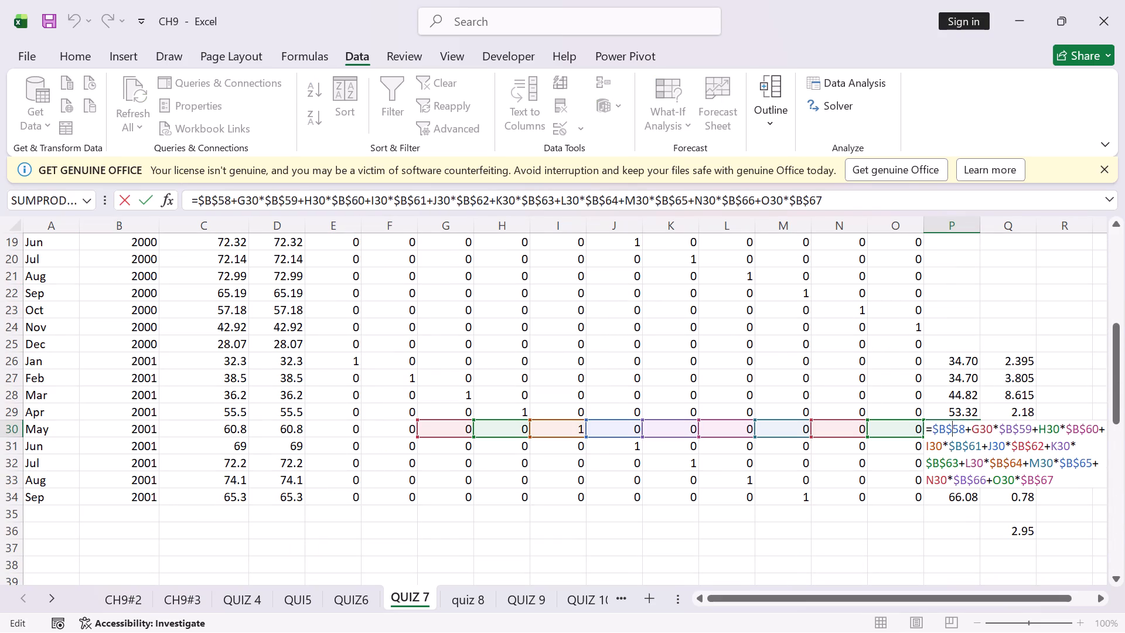
{"action": "left_click", "coordinate": [145, 197]}
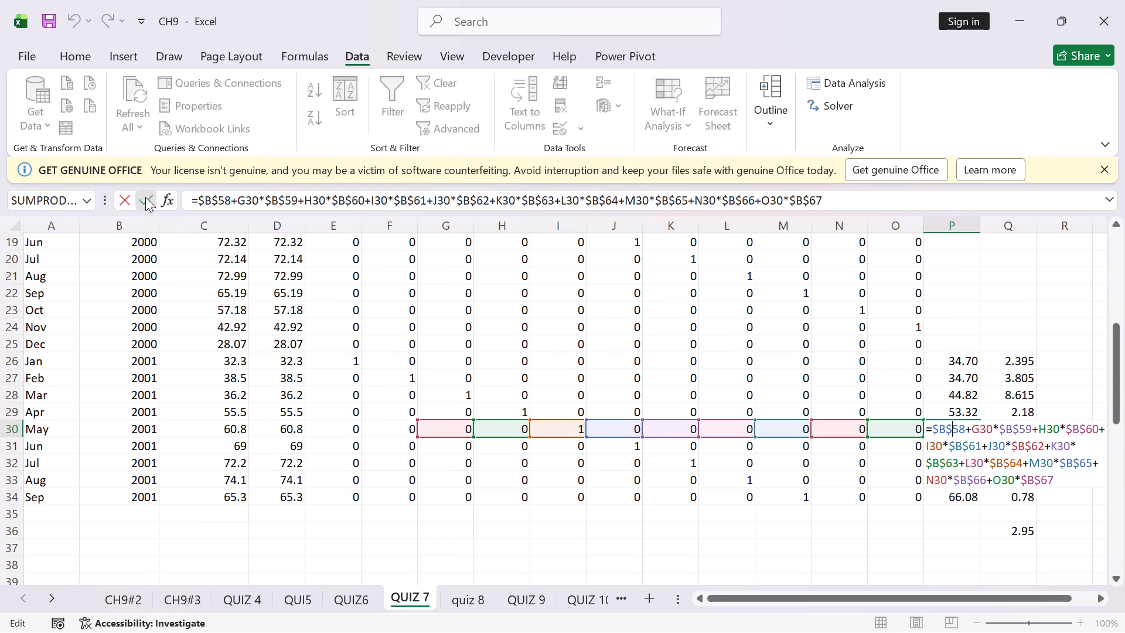